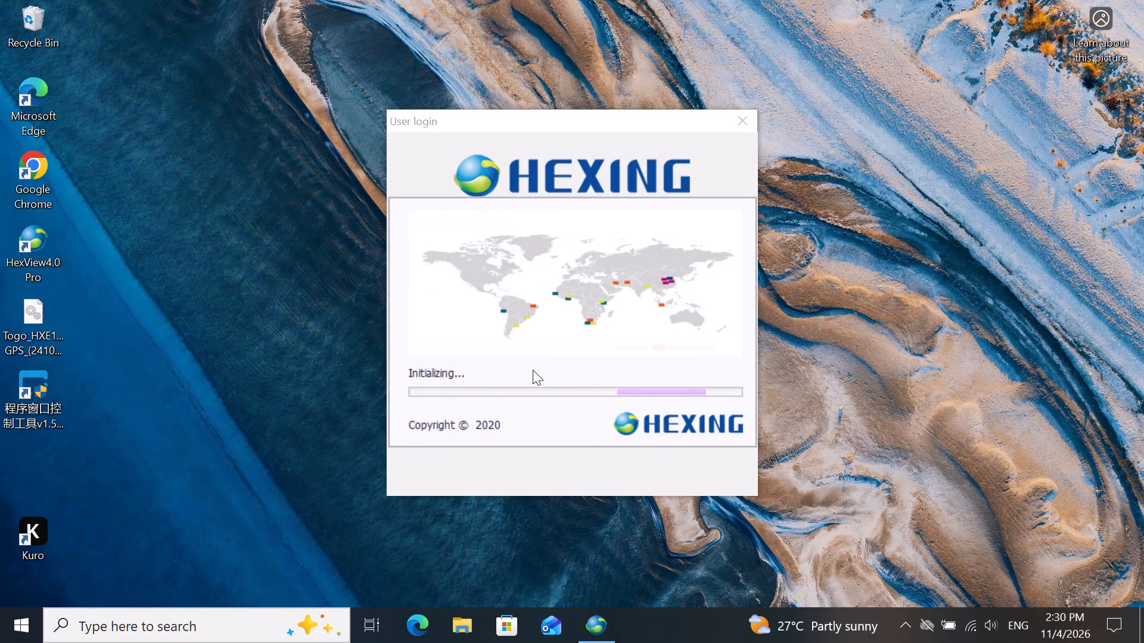
Log in to HexView4.0 Pro with the saved Engineer account.
click(533, 423)
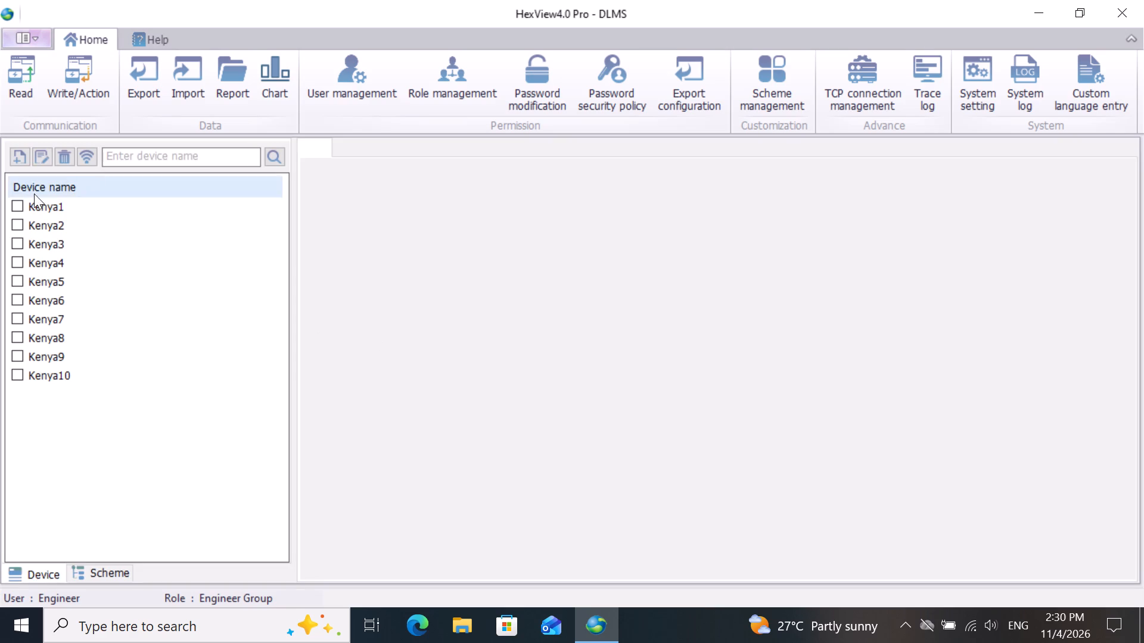
Select device Kenya1 for communication and accept its existing communication parameters in the device archive.
drag(13, 204, 38, 205)
click(38, 205)
right_click(38, 205)
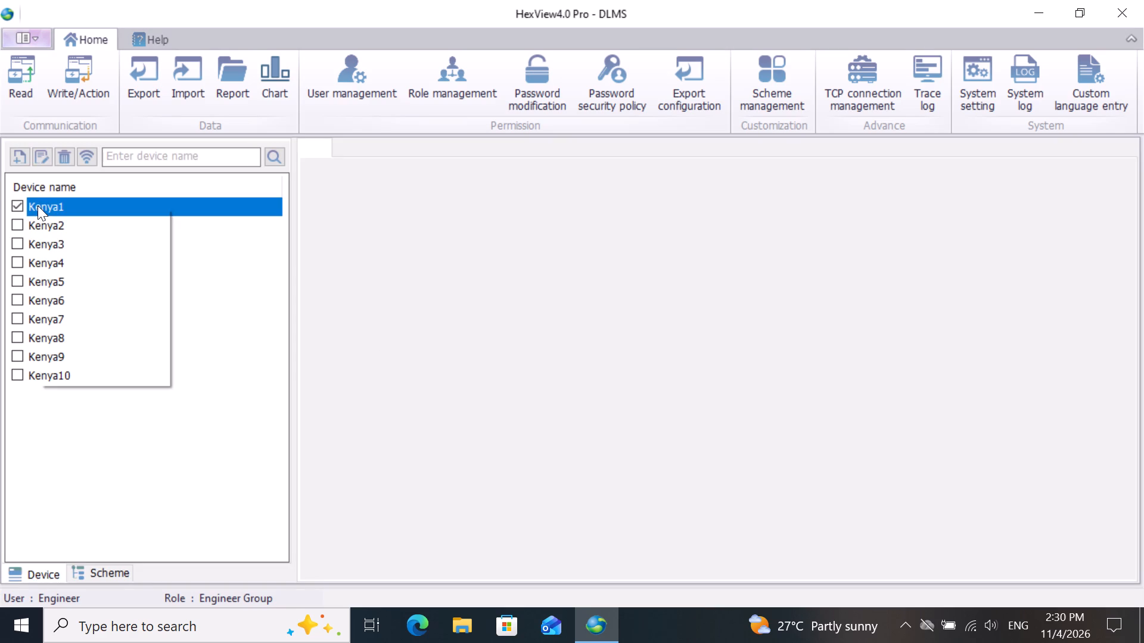
click(73, 245)
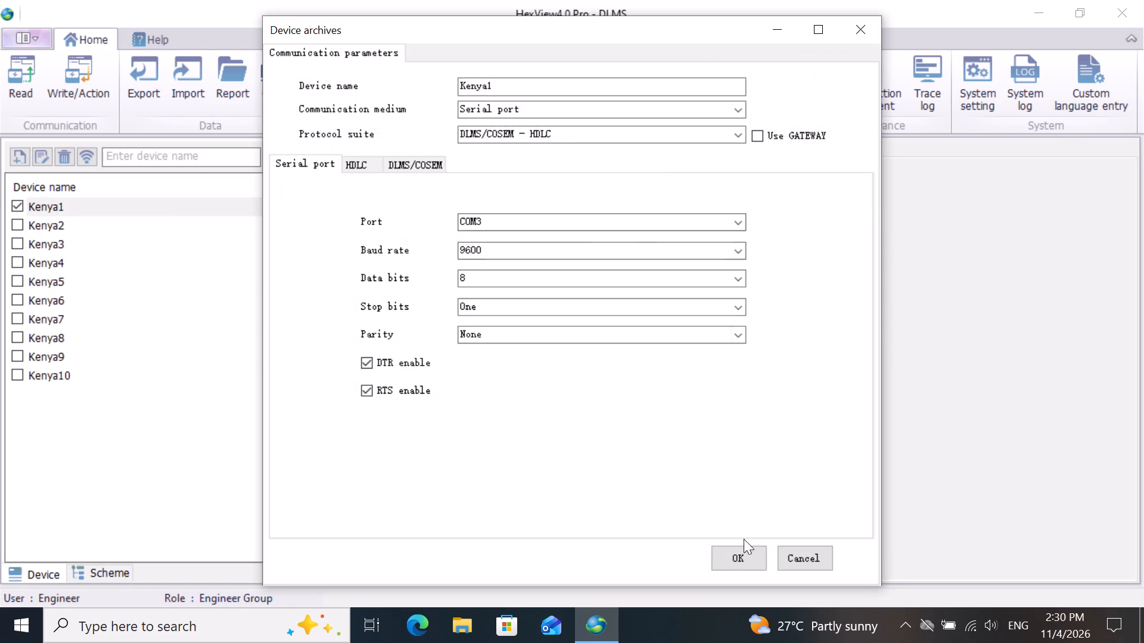
click(732, 568)
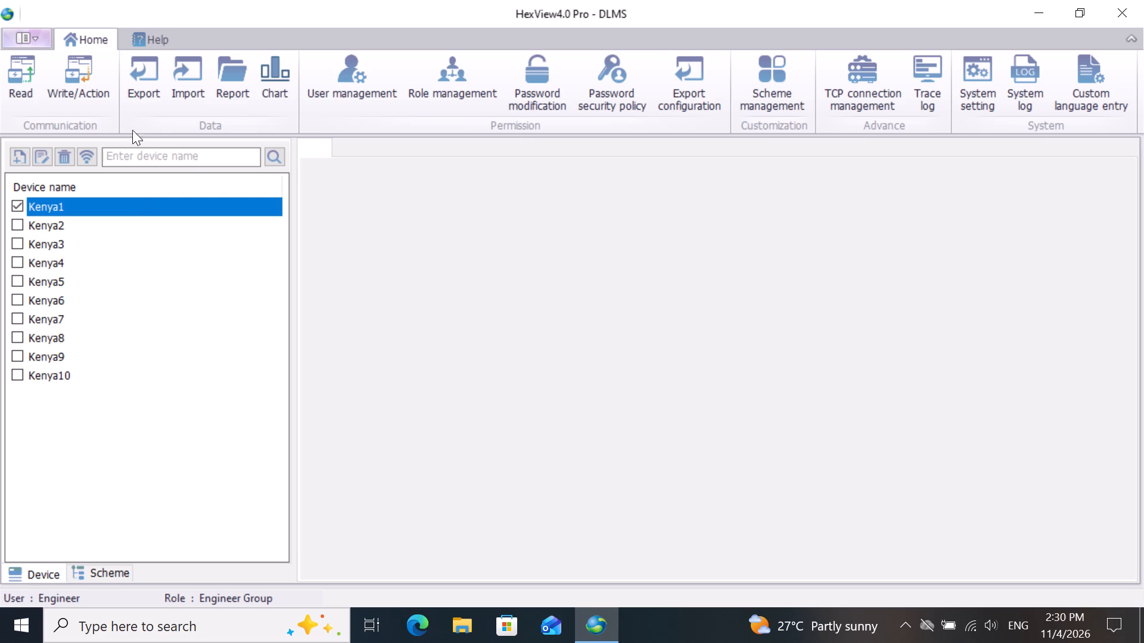
Enable the Firmware upgrade function in the Togo_HXE130 GPS_(24102916) scheme and open its Upgrade page.
click(73, 77)
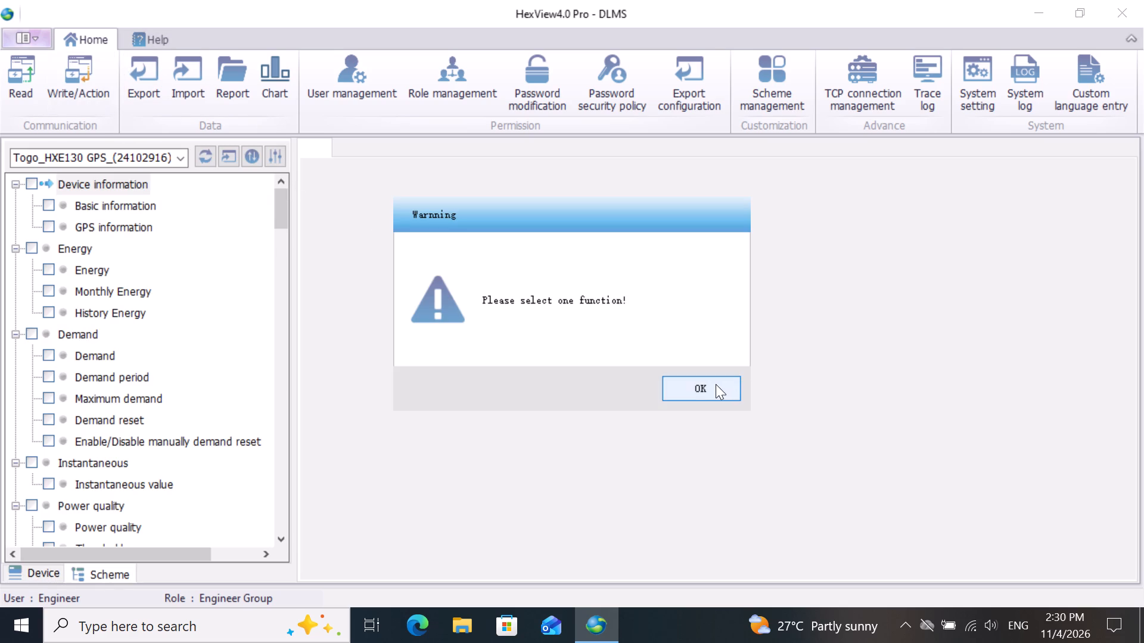
click(716, 384)
scroll(106, 345, down, 10)
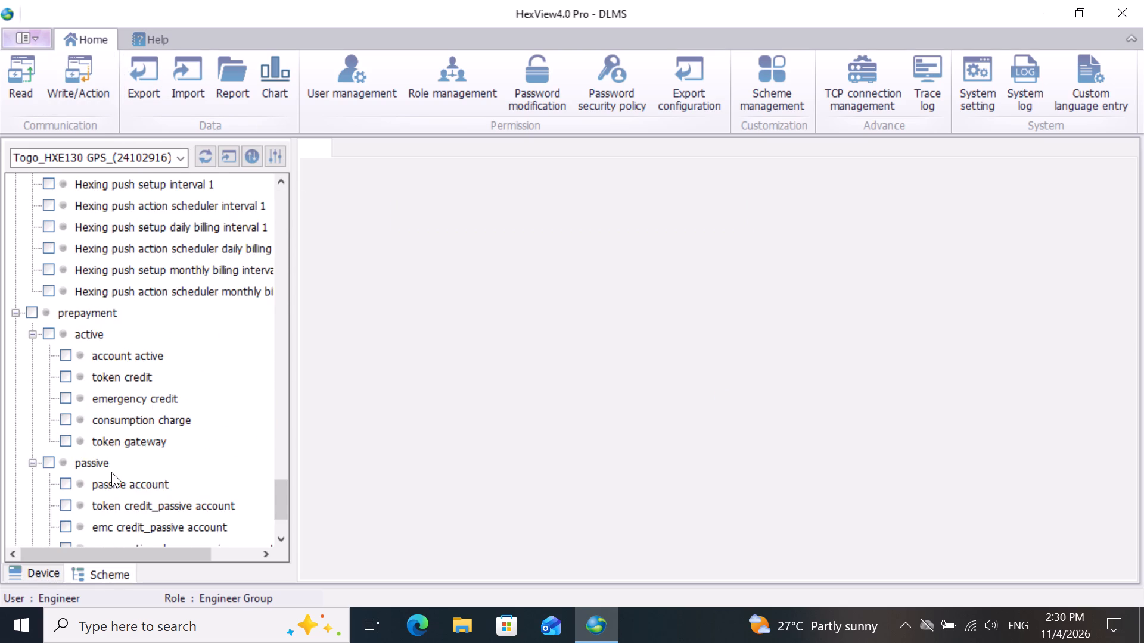
scroll(115, 469, down, 7)
click(33, 505)
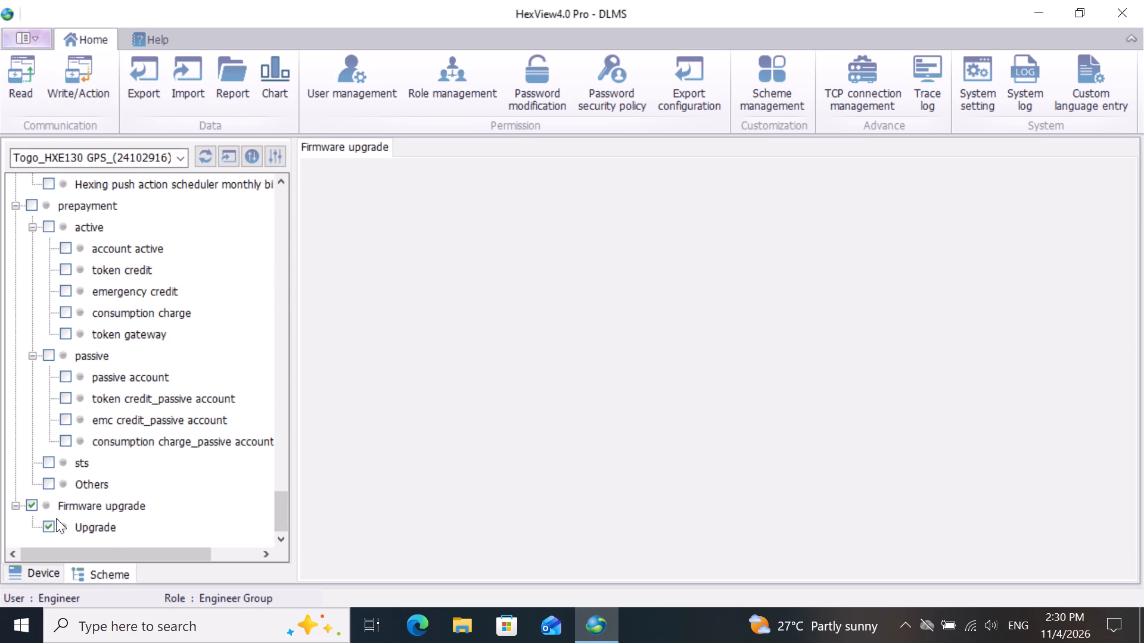
double_click(69, 530)
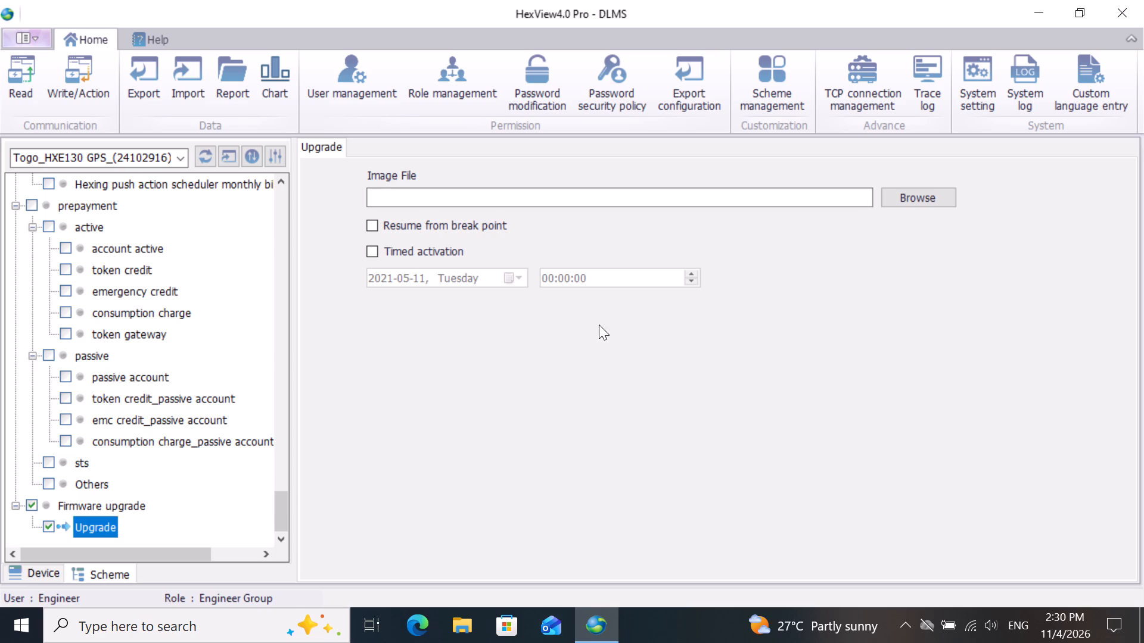
Load the .bin image file from E:\WIFIShared and start the firmware upgrade on Kenya1.
click(909, 199)
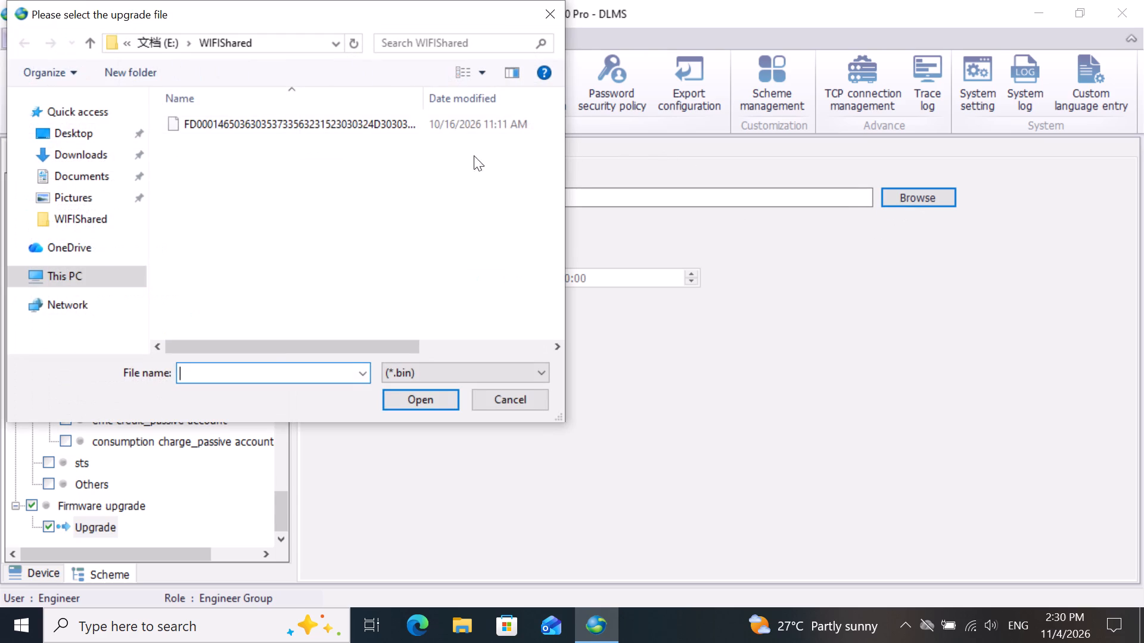
click(366, 125)
click(433, 401)
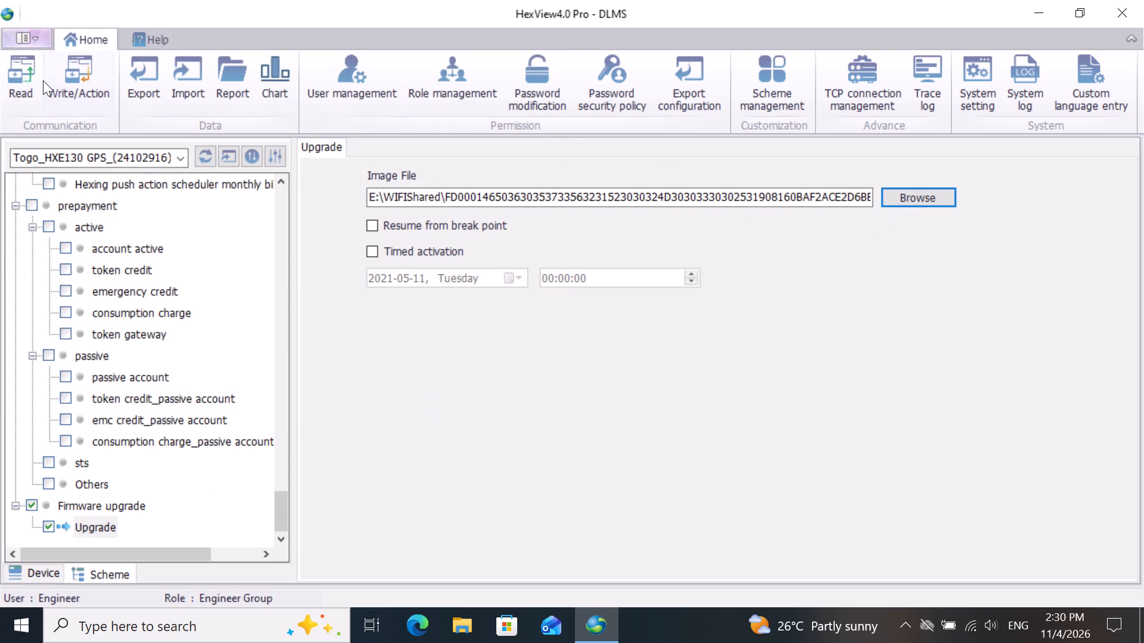
click(63, 74)
On Desktop 2, start another HexView4.0 Pro session logged in with the saved Engineer account.
key(super+Tab)
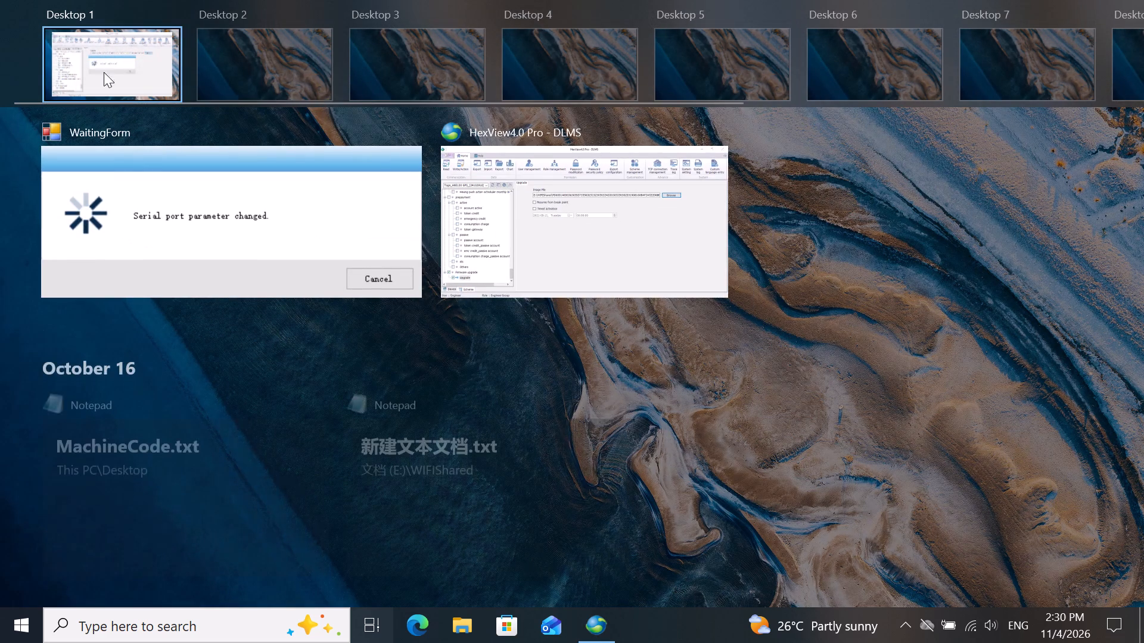
click(272, 61)
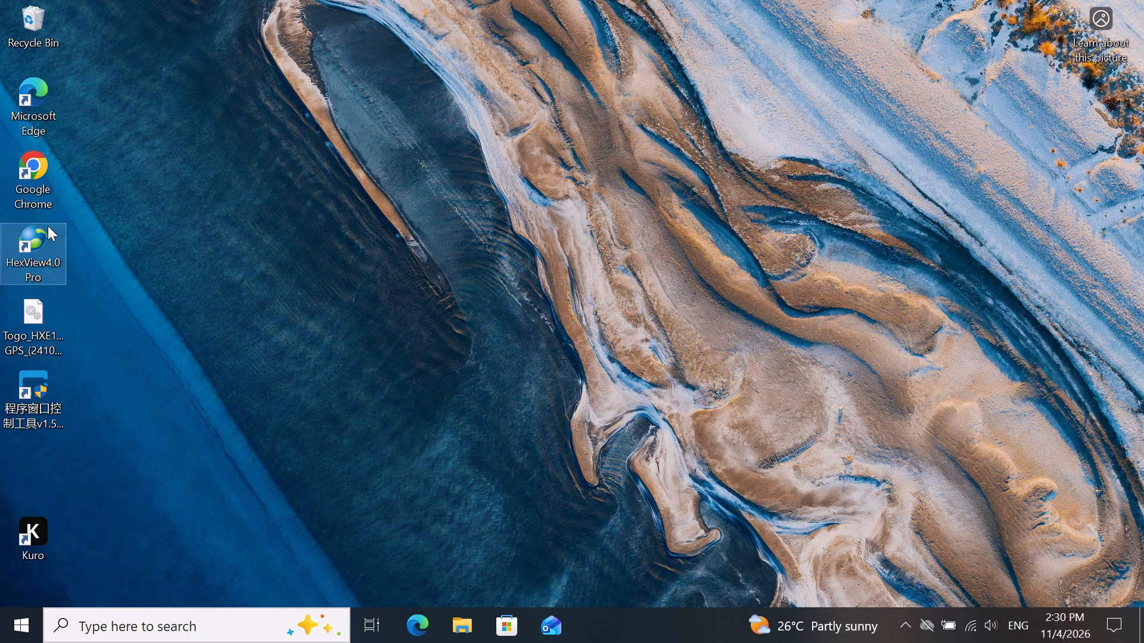
double_click(49, 232)
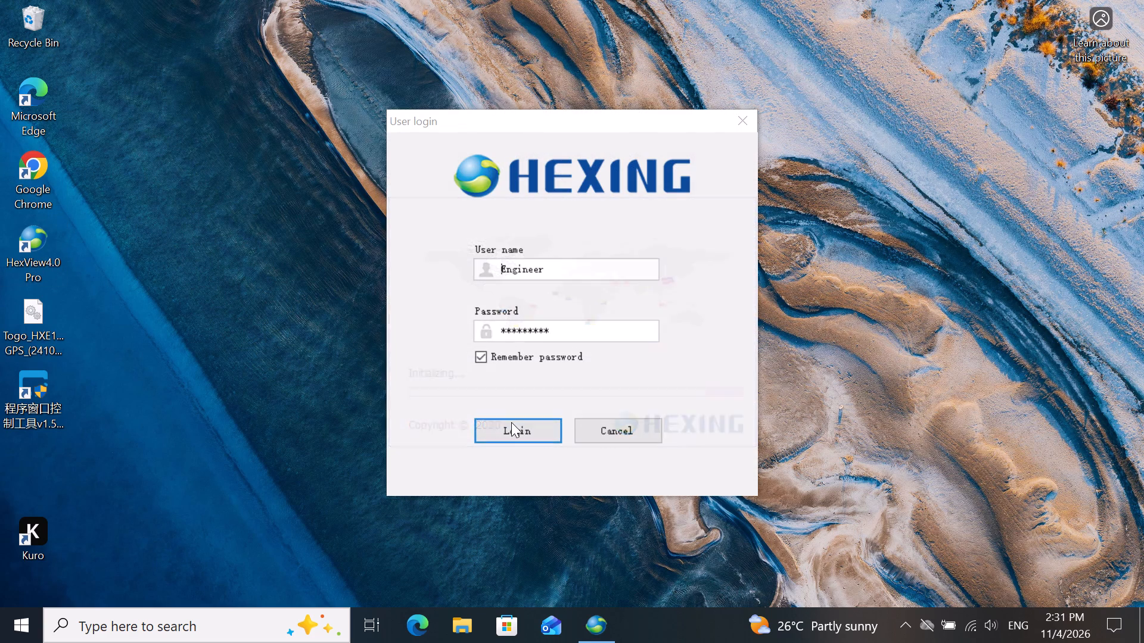
click(513, 424)
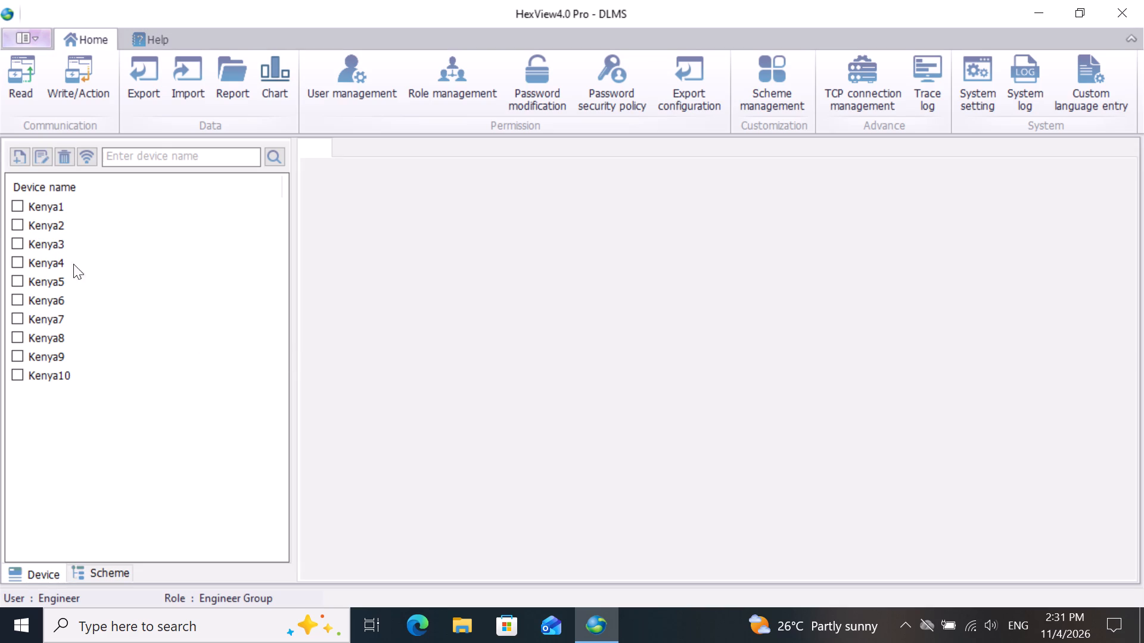
Select device Kenya2 for communication and accept its existing communication parameters in the device archive.
drag(18, 223, 37, 224)
click(37, 224)
right_click(37, 224)
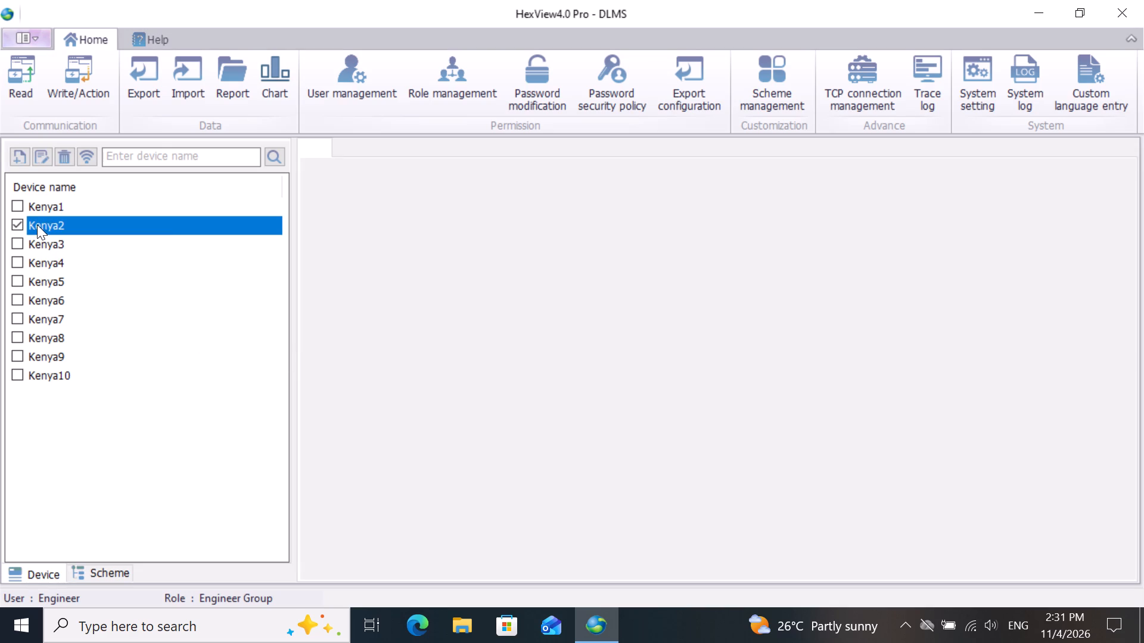
click(67, 249)
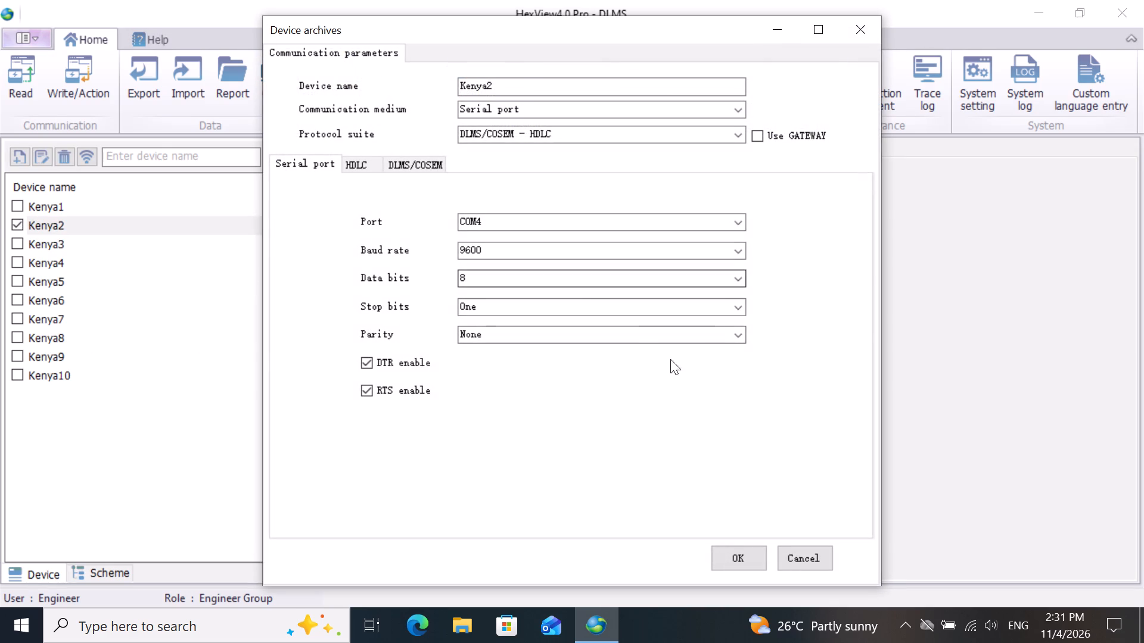
click(738, 555)
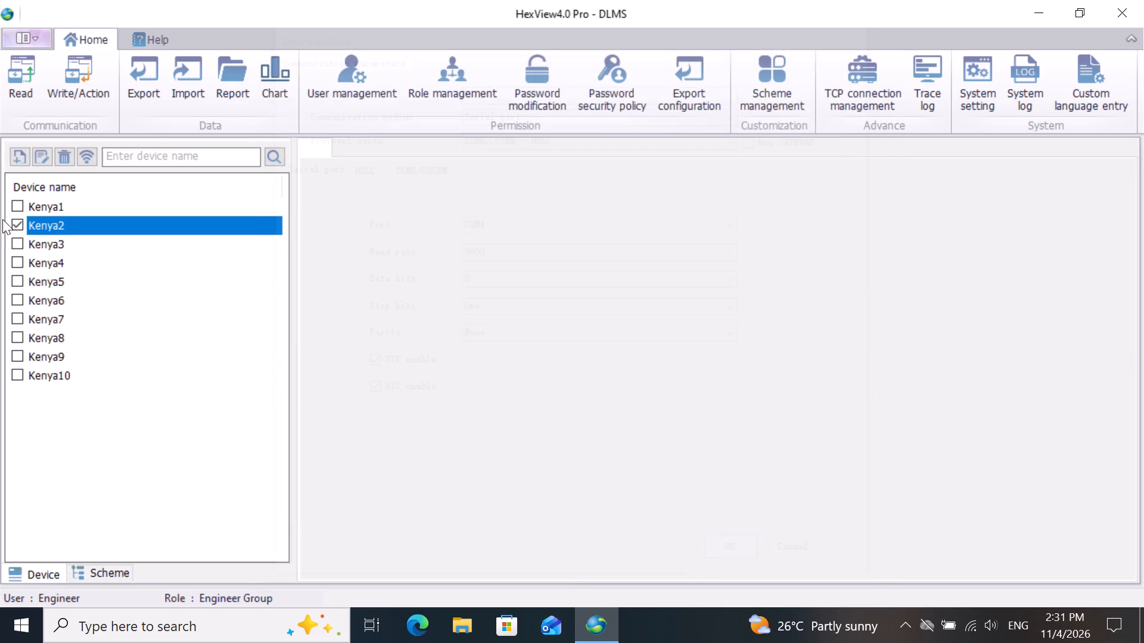
Enable the Firmware upgrade function in this session's scheme and open its Upgrade page for Kenya2.
click(82, 74)
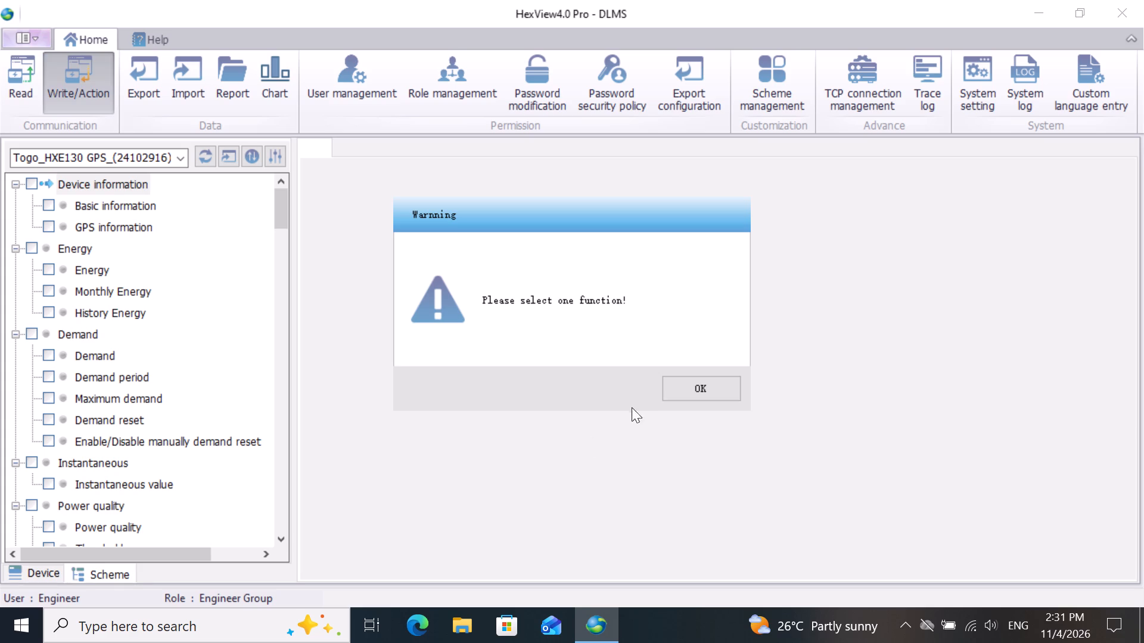
click(689, 383)
scroll(138, 457, down, 10)
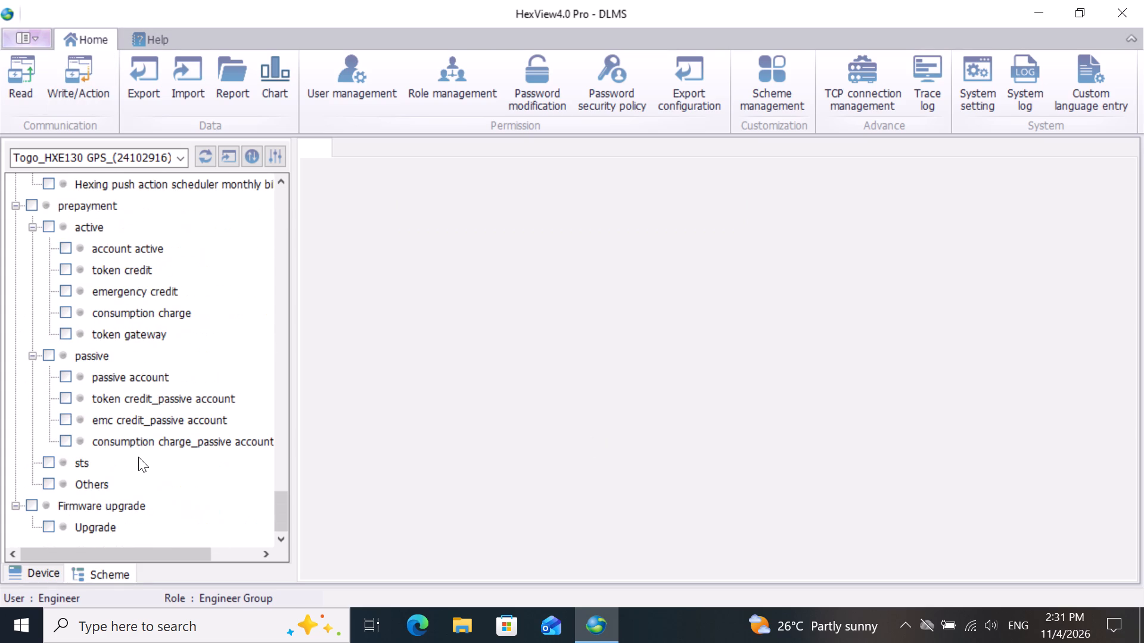
drag(34, 505, 62, 527)
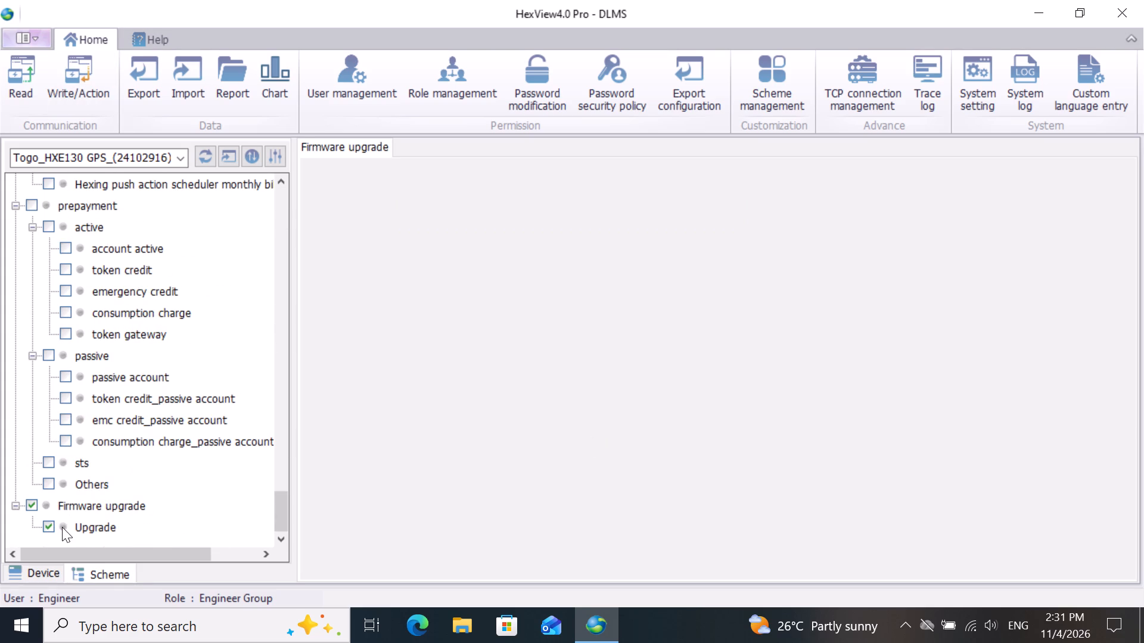
drag(62, 527, 64, 528)
double_click(64, 528)
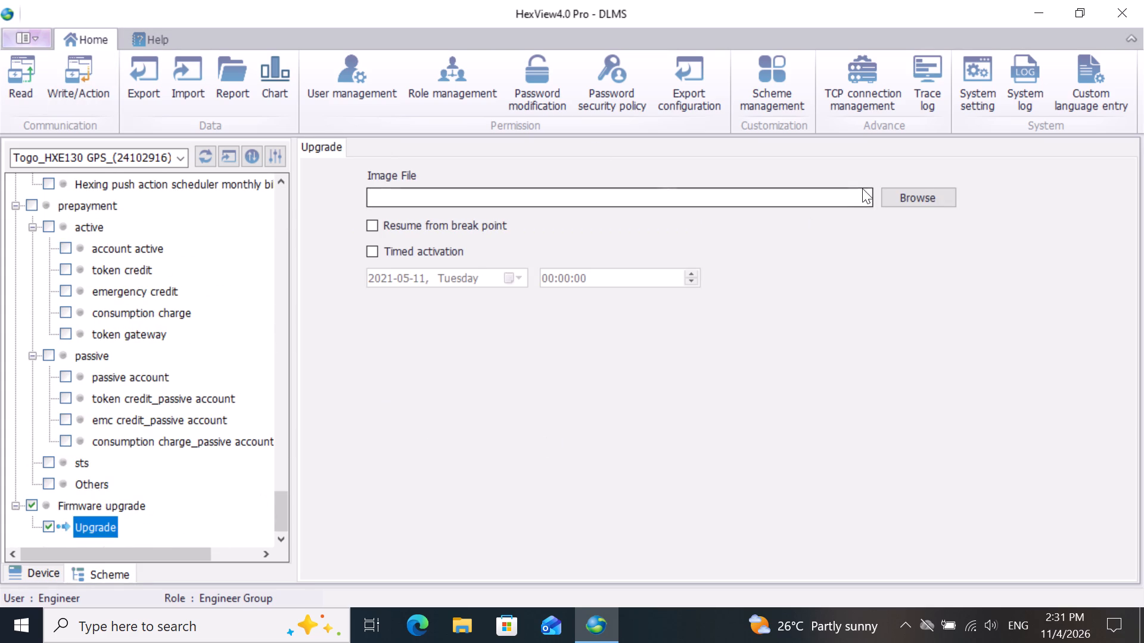
Load the .bin image file from E:\WIFIShared and start the firmware upgrade on Kenya2.
click(921, 186)
click(921, 191)
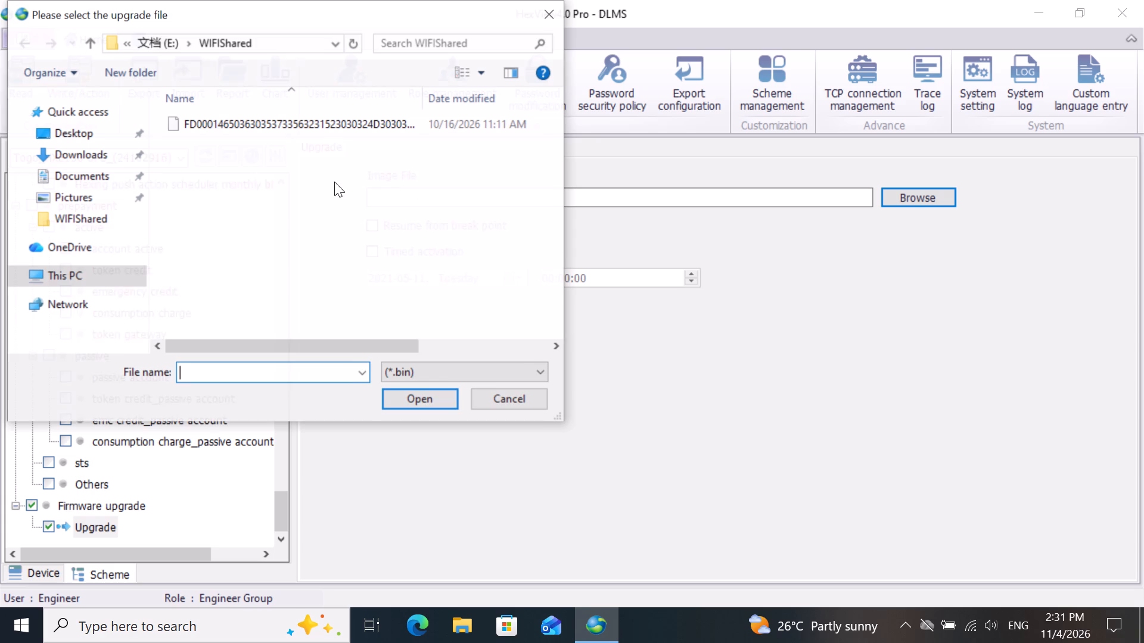
click(332, 126)
click(415, 399)
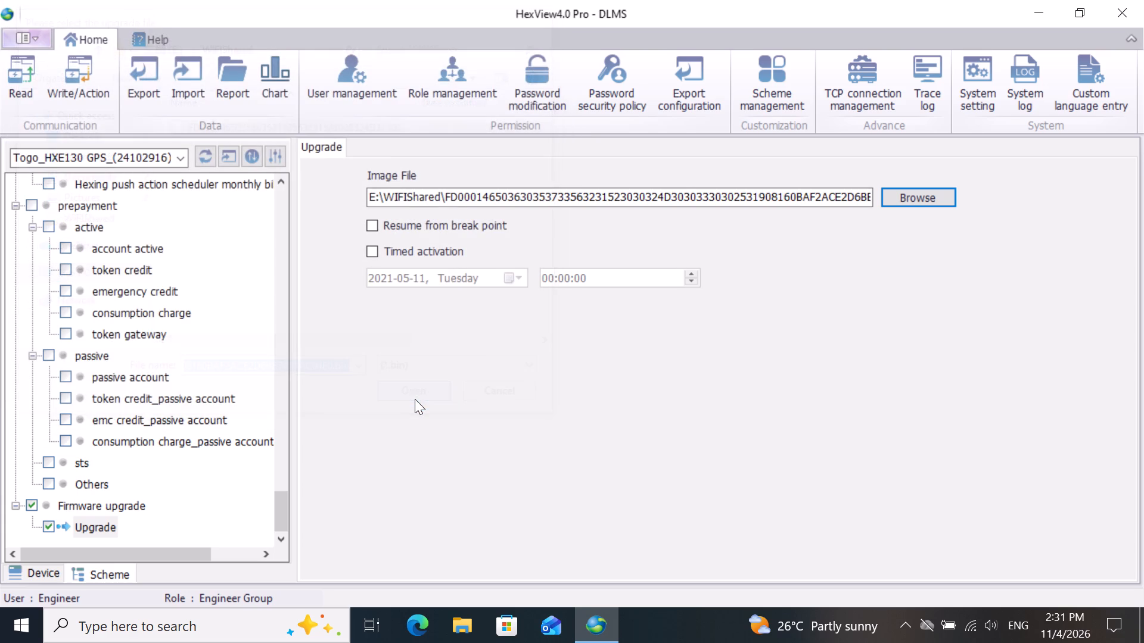
click(78, 85)
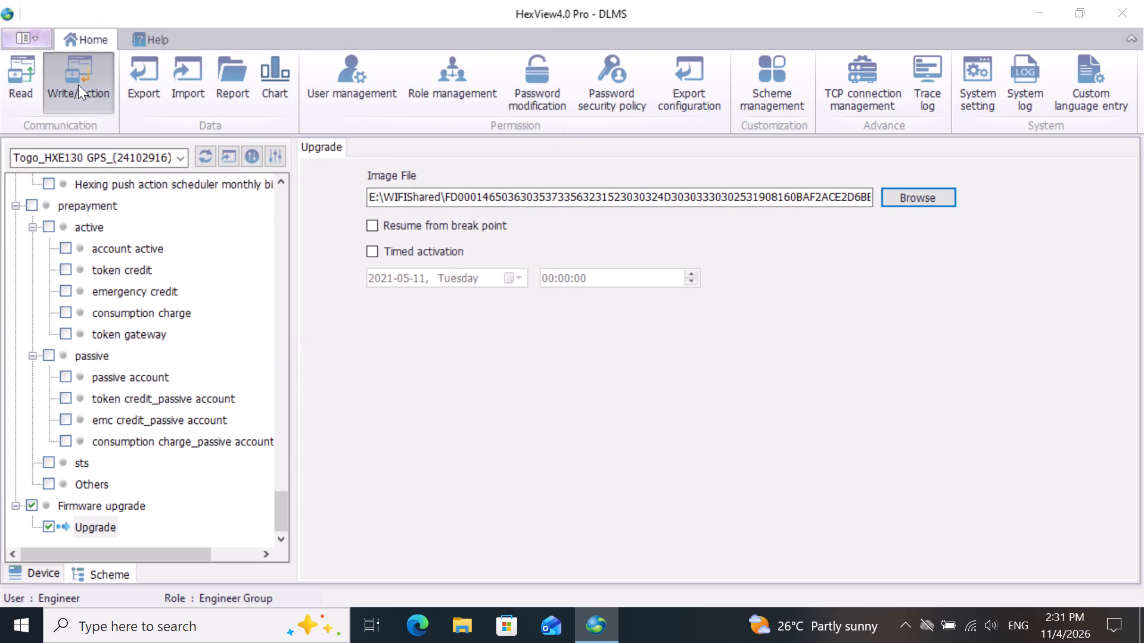
On Desktop 3, start another HexView4.0 Pro session logged in with the saved Engineer account.
key(super+Tab)
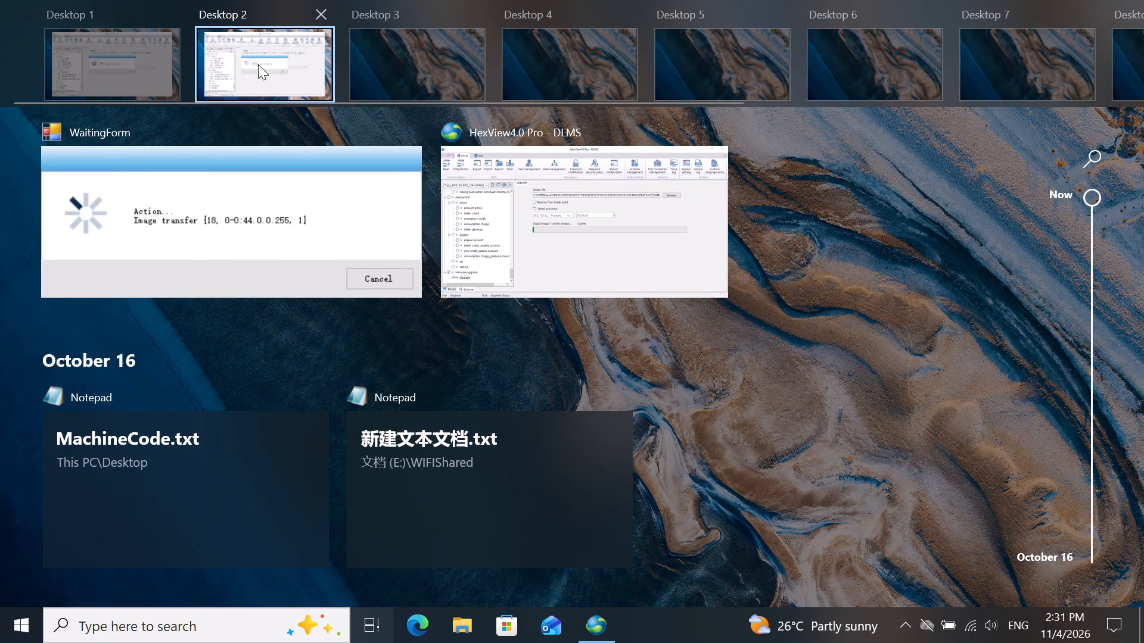
click(411, 70)
double_click(42, 241)
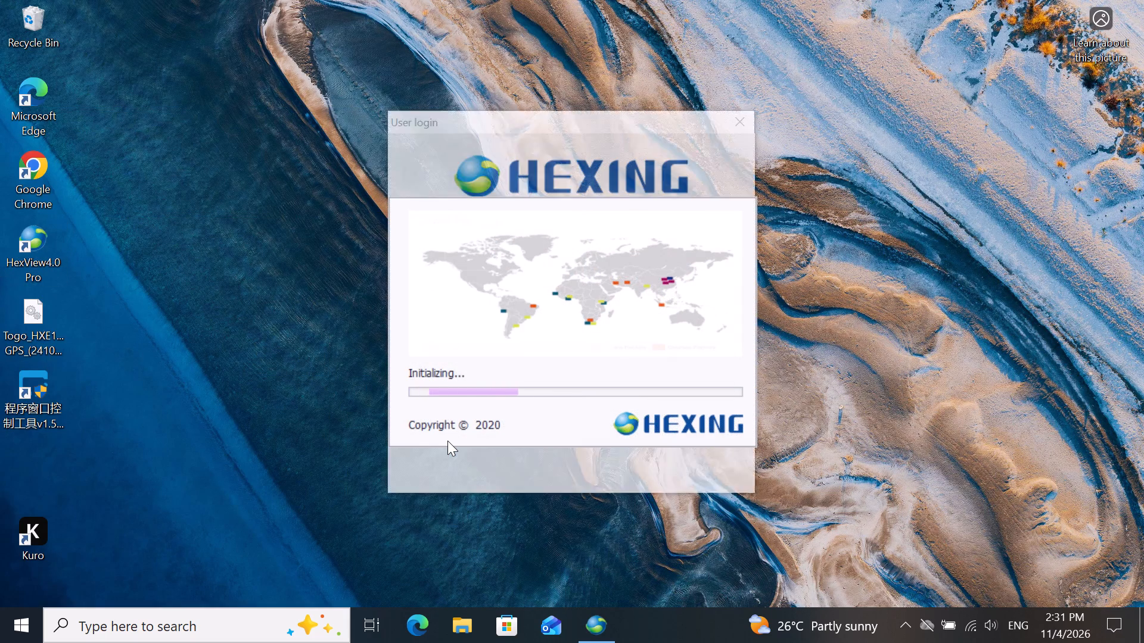
click(521, 430)
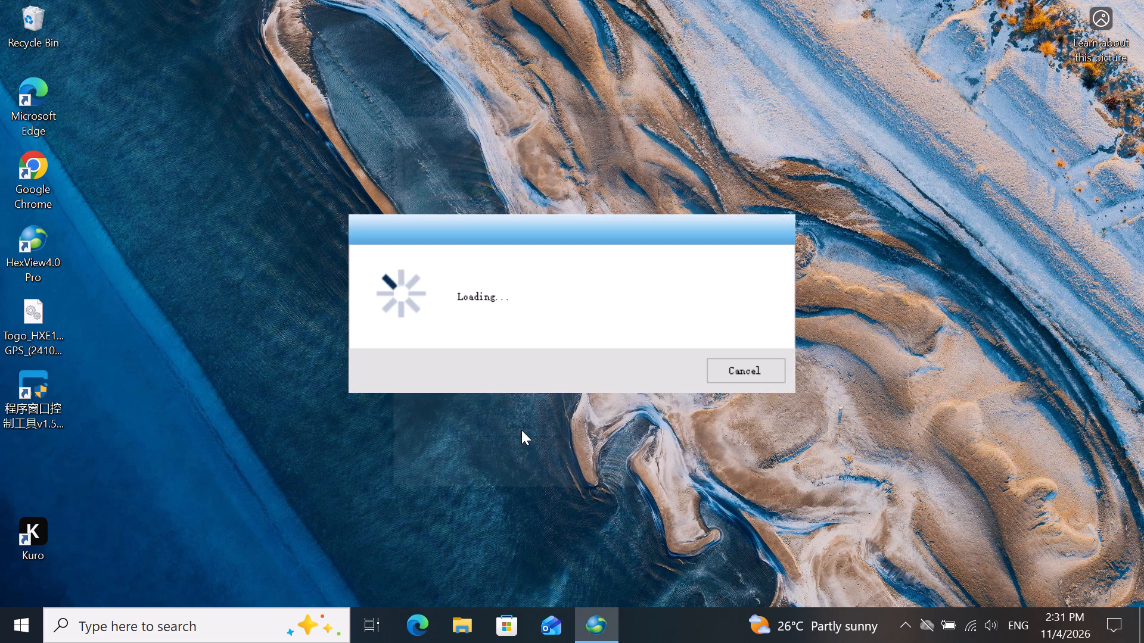
Select device Kenya3 for communication and accept its existing communication parameters in the device archive.
drag(19, 241, 49, 238)
click(49, 238)
right_click(49, 238)
click(86, 277)
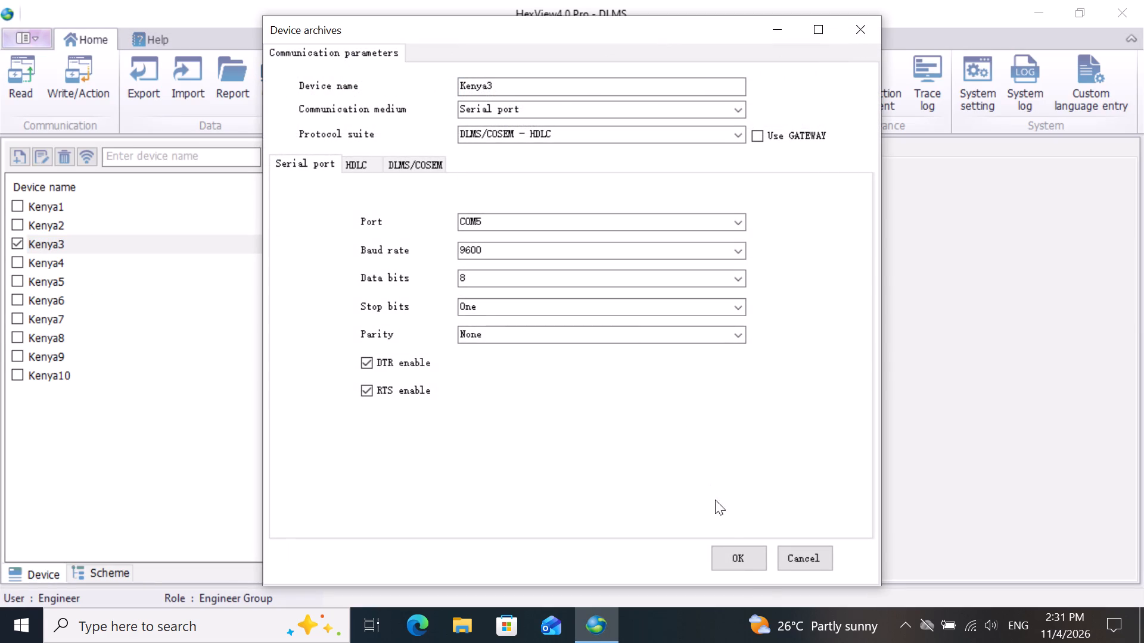
click(733, 550)
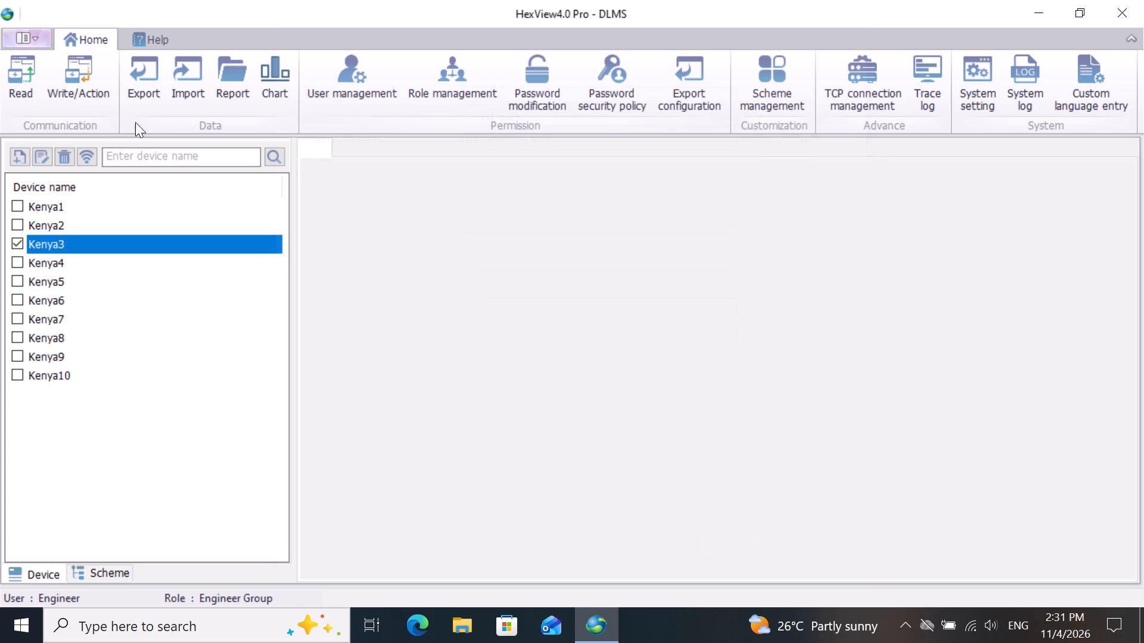
Enable the Firmware upgrade function in this session's scheme and open its Upgrade page for Kenya3.
click(93, 81)
click(704, 381)
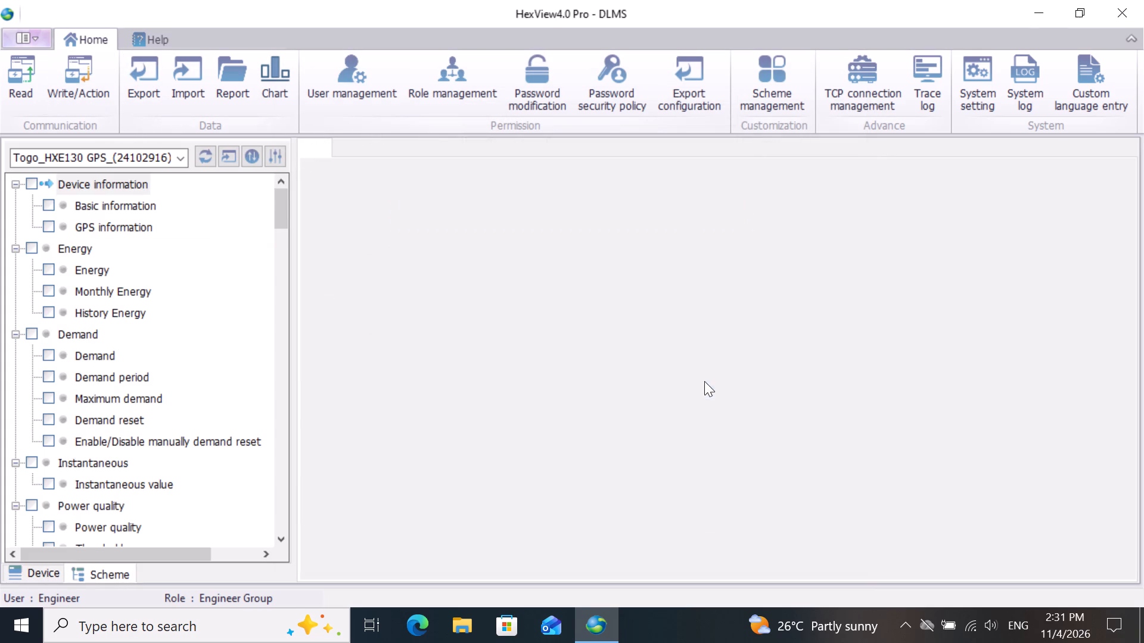
scroll(188, 423, down, 16)
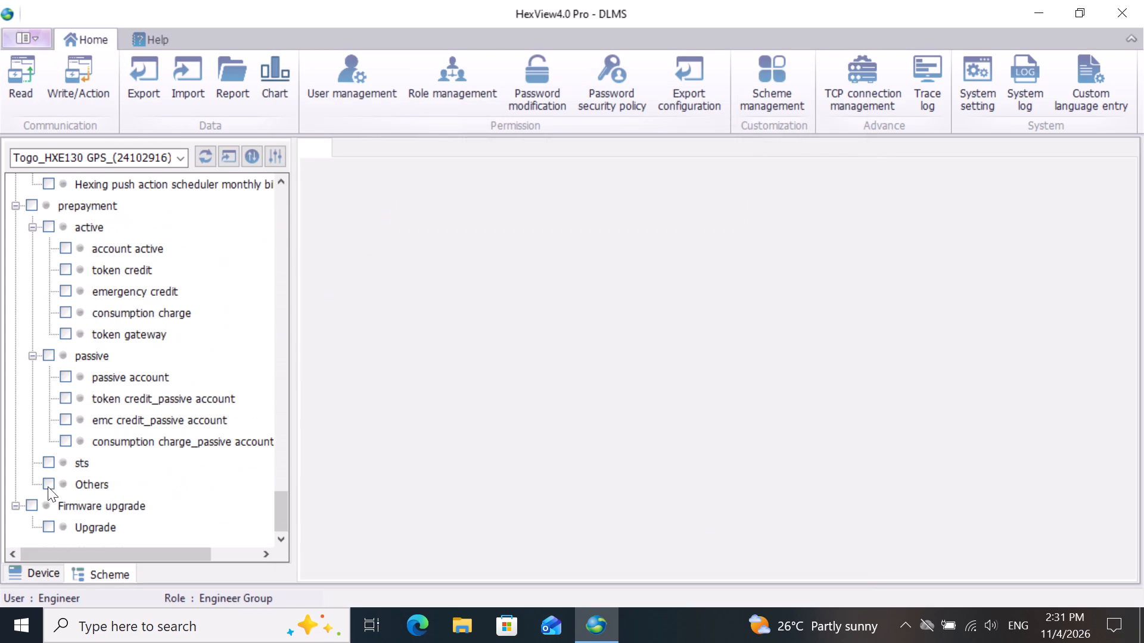
click(32, 505)
double_click(63, 527)
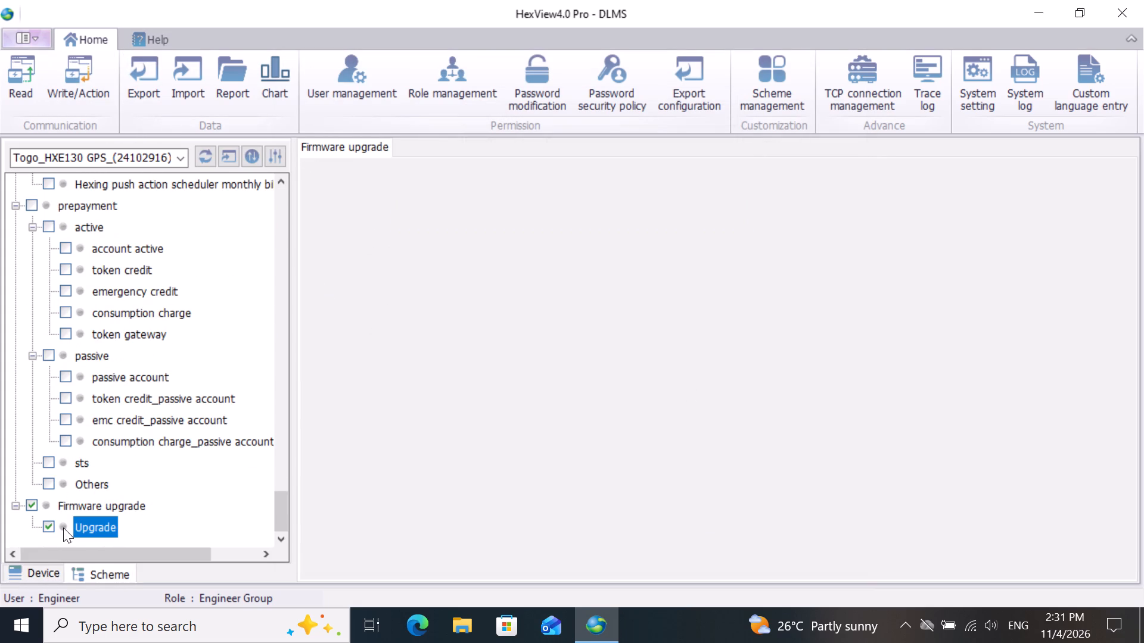
Load the .bin image file from E:\WIFIShared and start the firmware upgrade on Kenya3.
click(928, 198)
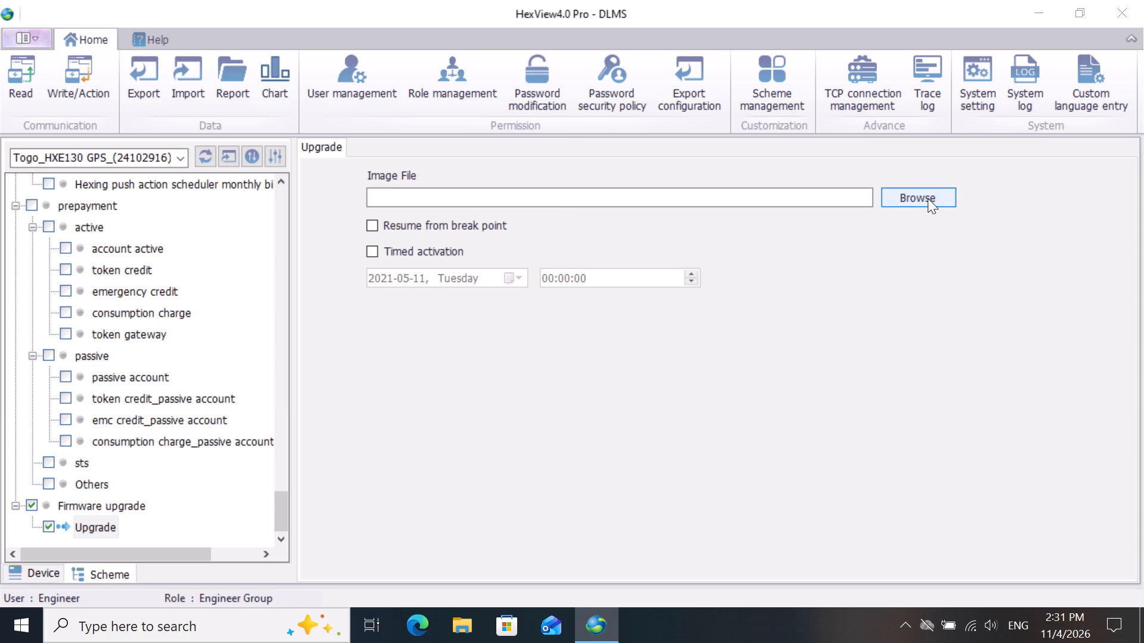
click(372, 126)
click(419, 395)
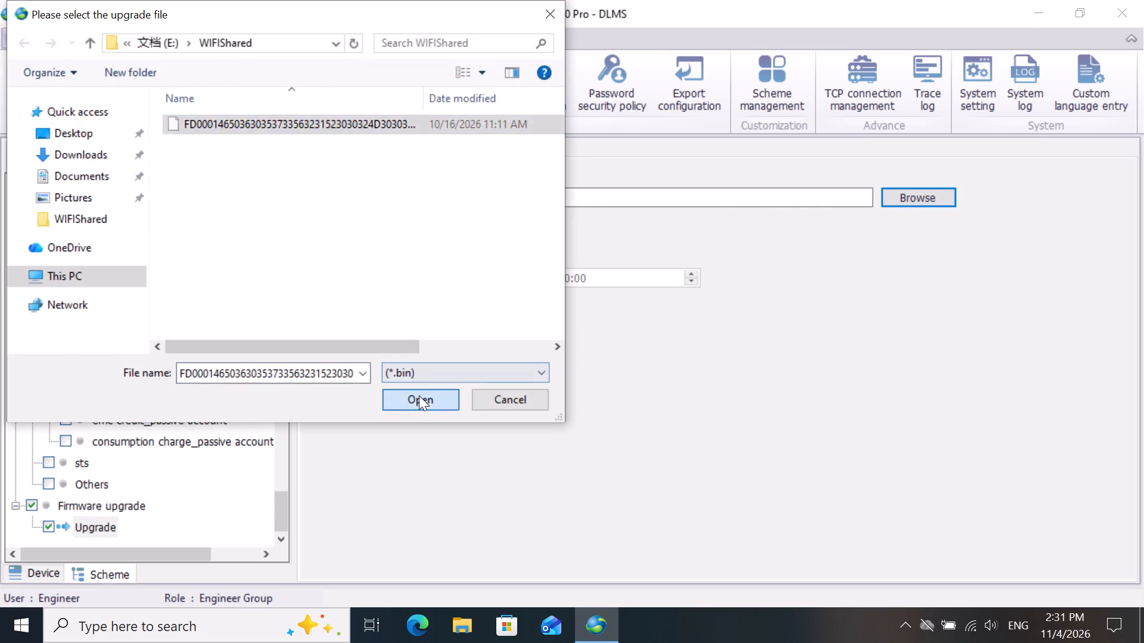
click(80, 65)
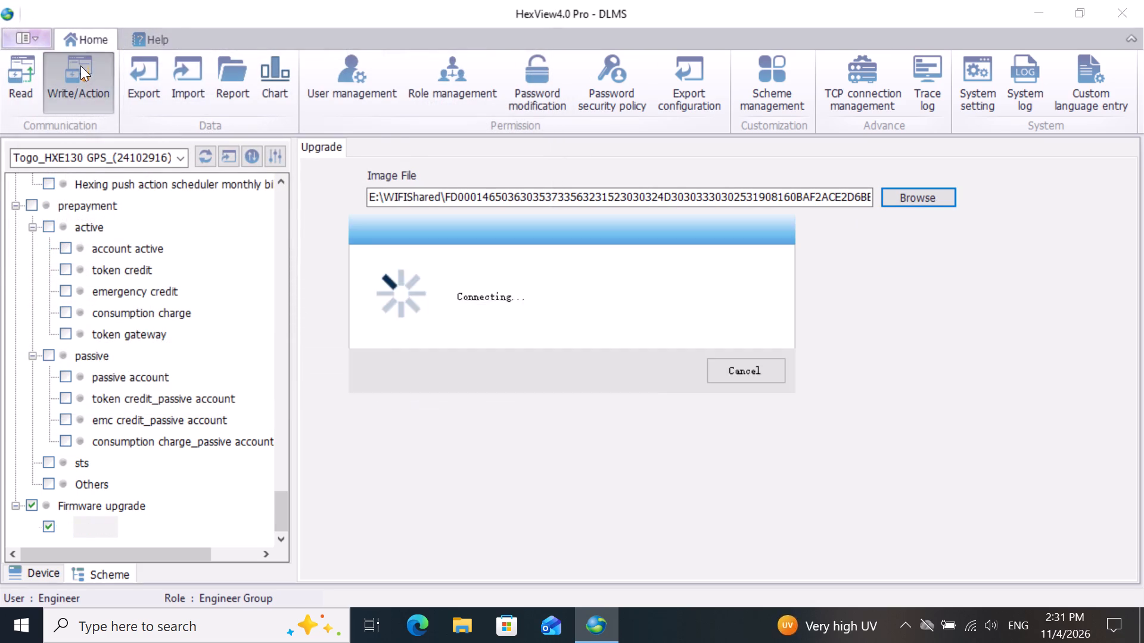
On Desktop 4, start another HexView4.0 Pro session logged in with the saved Engineer account.
key(super+Tab)
click(539, 64)
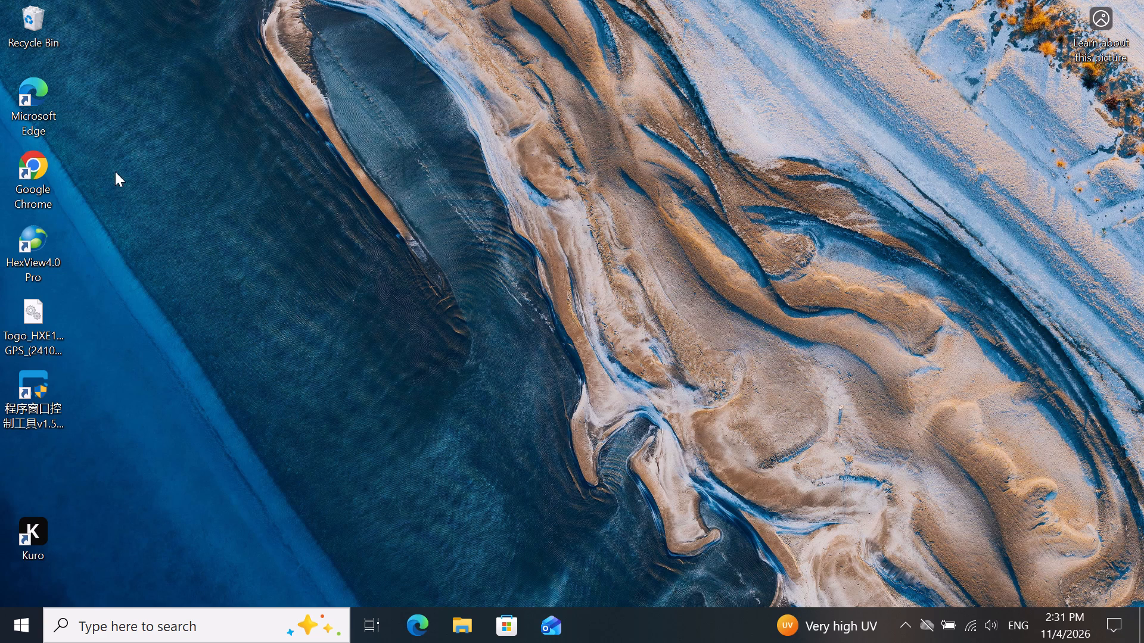
double_click(35, 243)
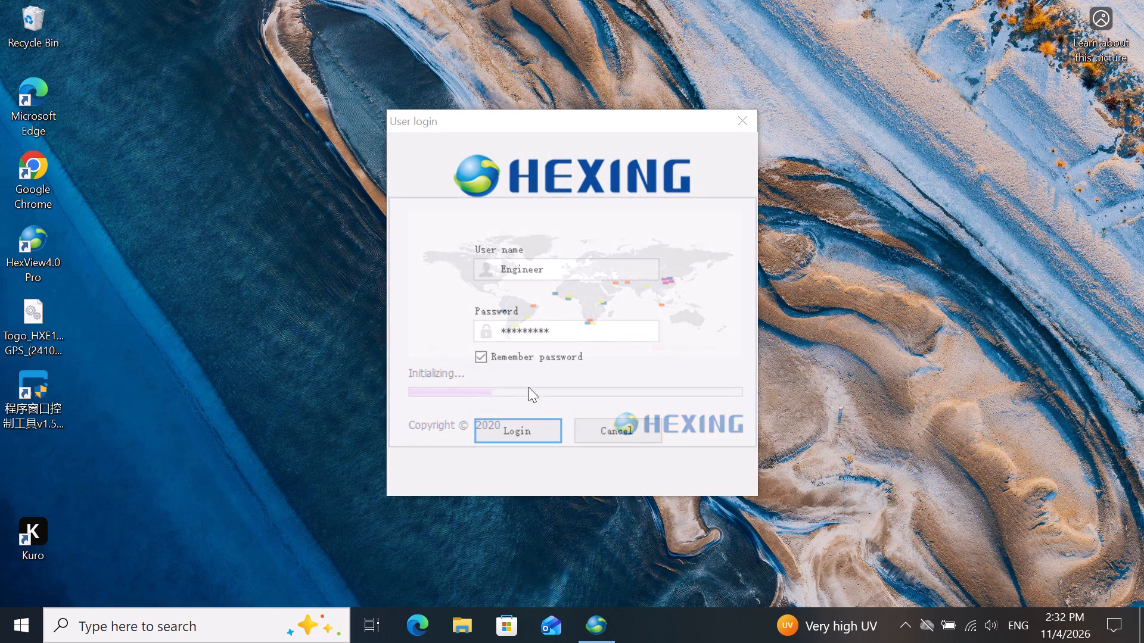
click(528, 423)
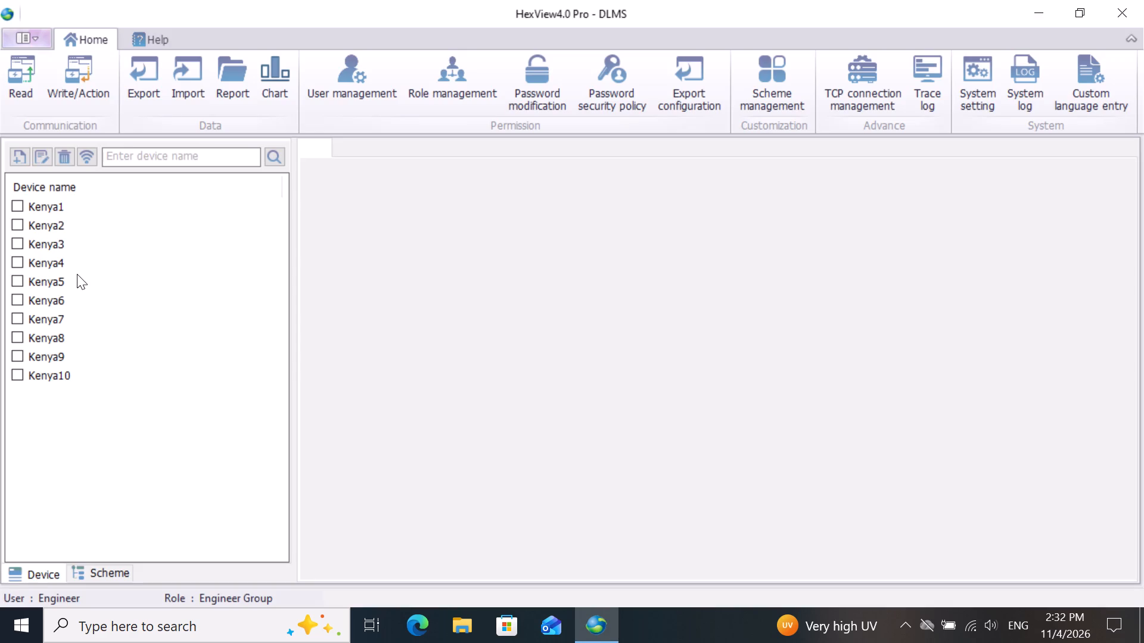
Select device Kenya4 for communication and accept its existing communication parameters in the device archive.
drag(19, 261, 35, 261)
click(35, 261)
right_click(35, 261)
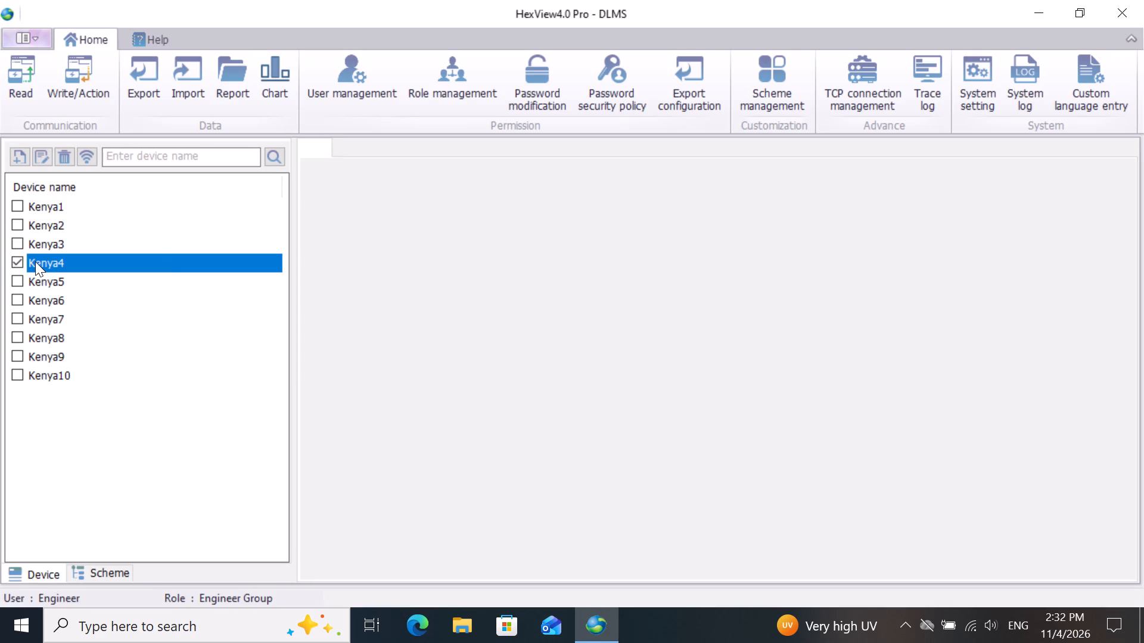
click(66, 295)
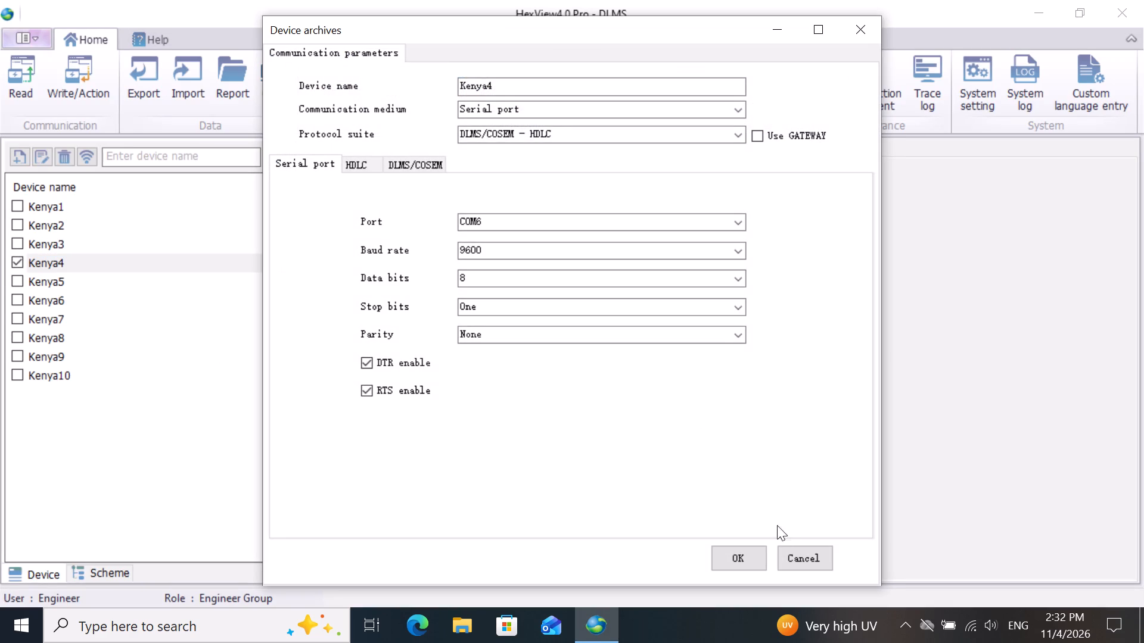
click(745, 551)
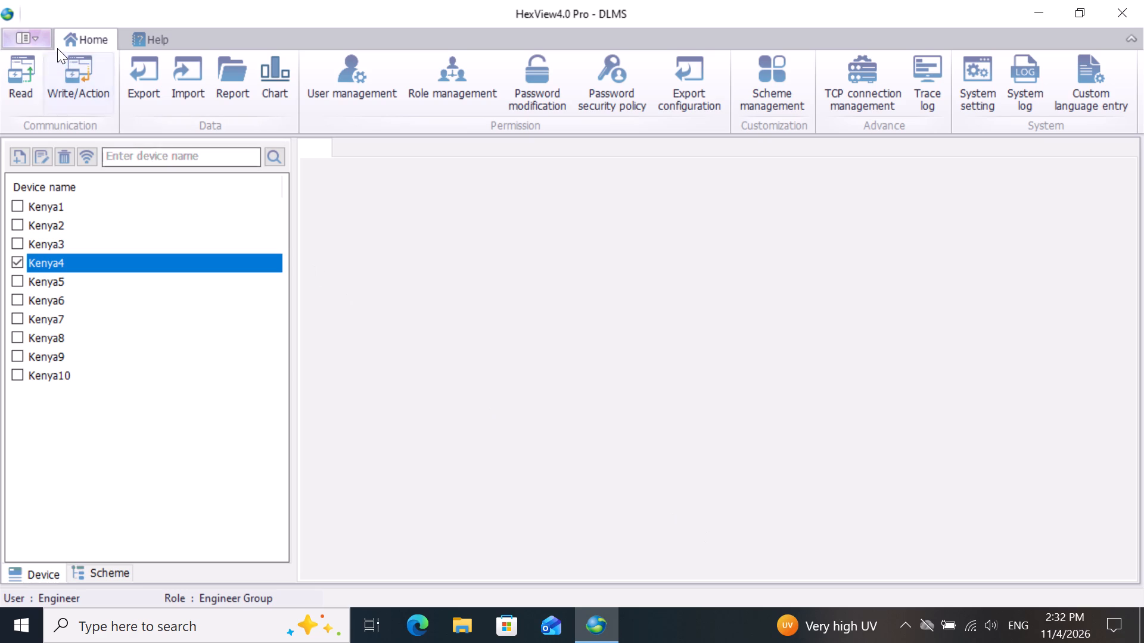
Enable the Firmware upgrade function in this session's scheme and open its Upgrade page for Kenya4.
click(85, 78)
click(689, 395)
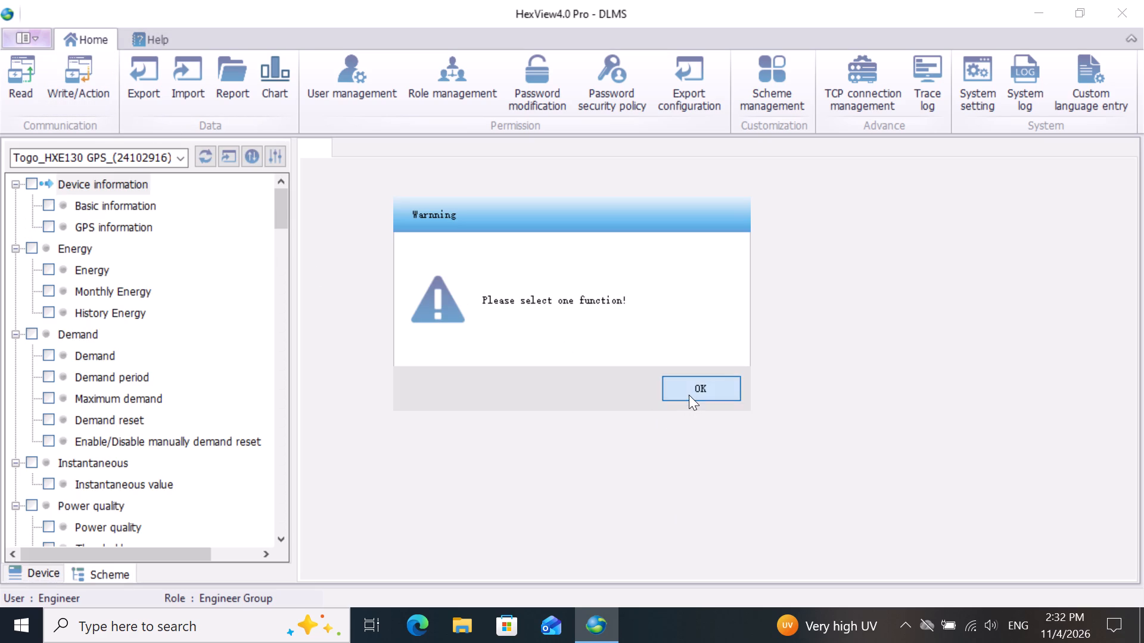
scroll(193, 448, down, 17)
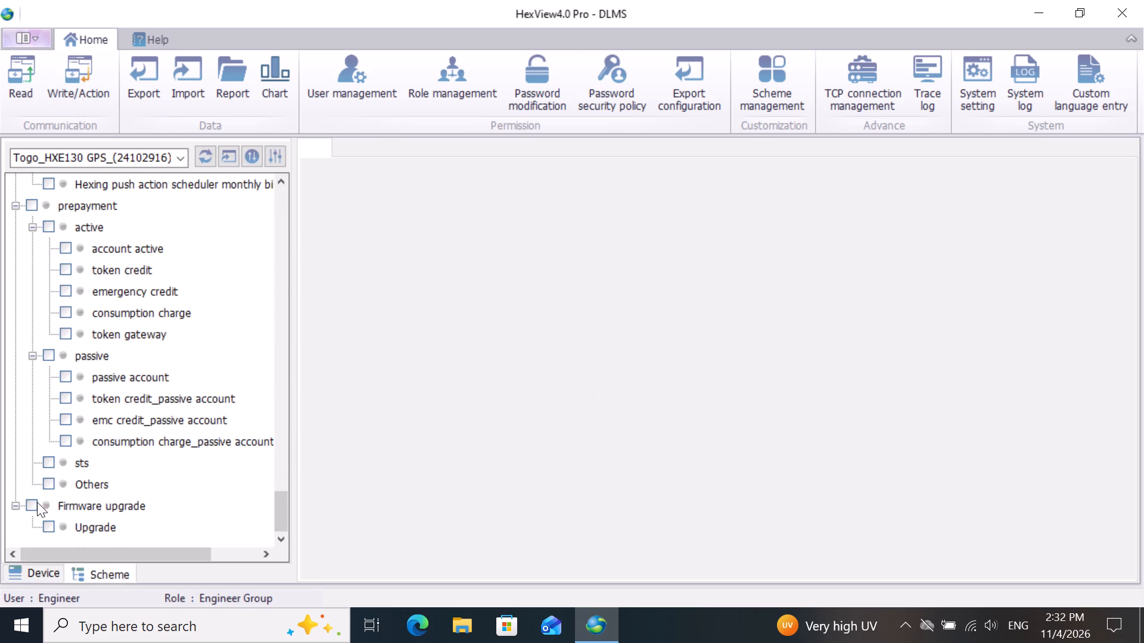
drag(29, 508, 63, 525)
double_click(63, 525)
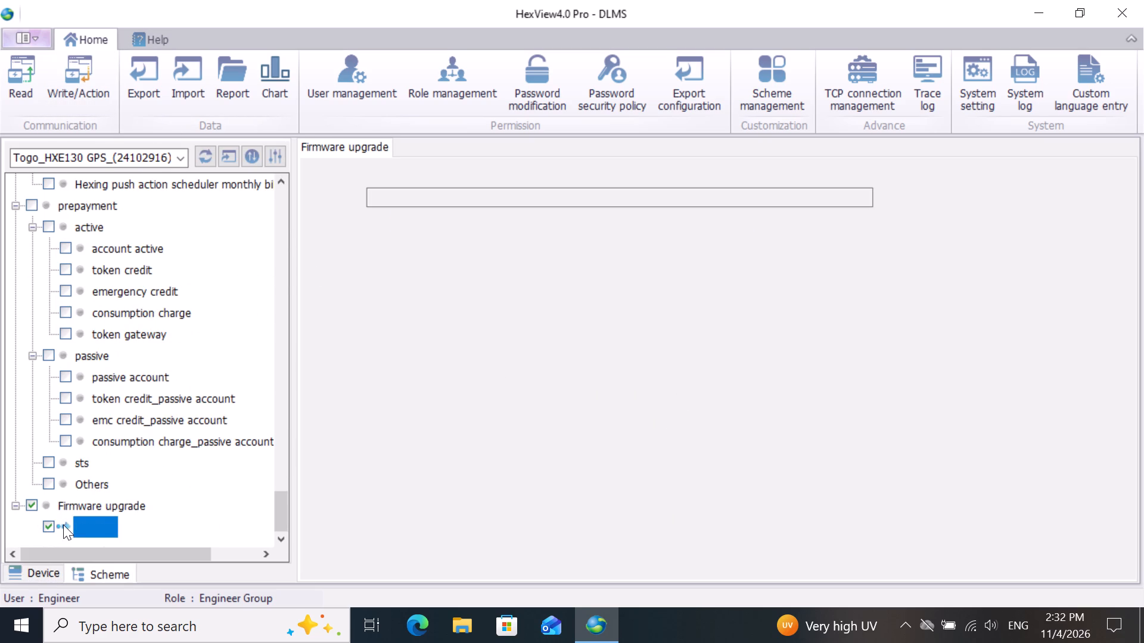
Load the .bin image file from E:\WIFIShared and start the firmware upgrade on Kenya4.
click(904, 190)
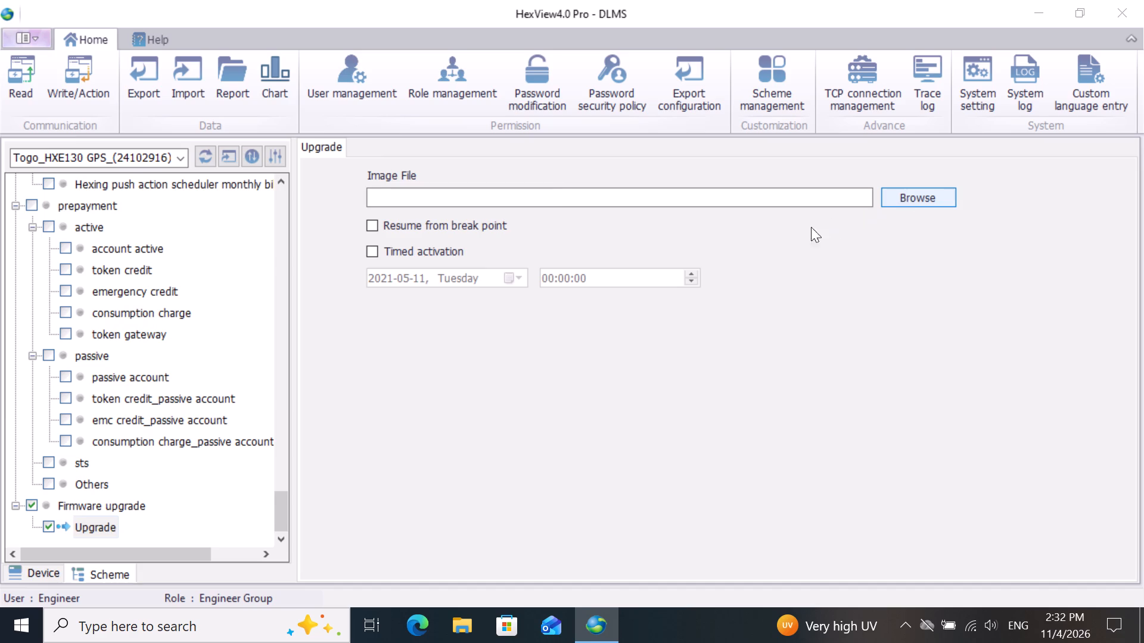
click(316, 126)
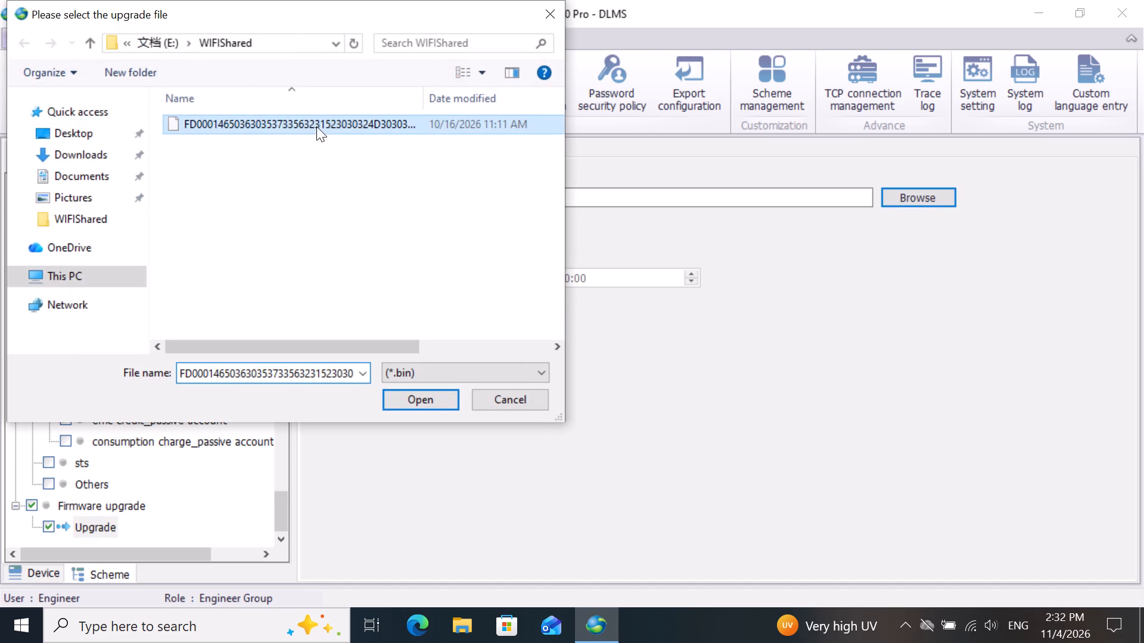
click(420, 404)
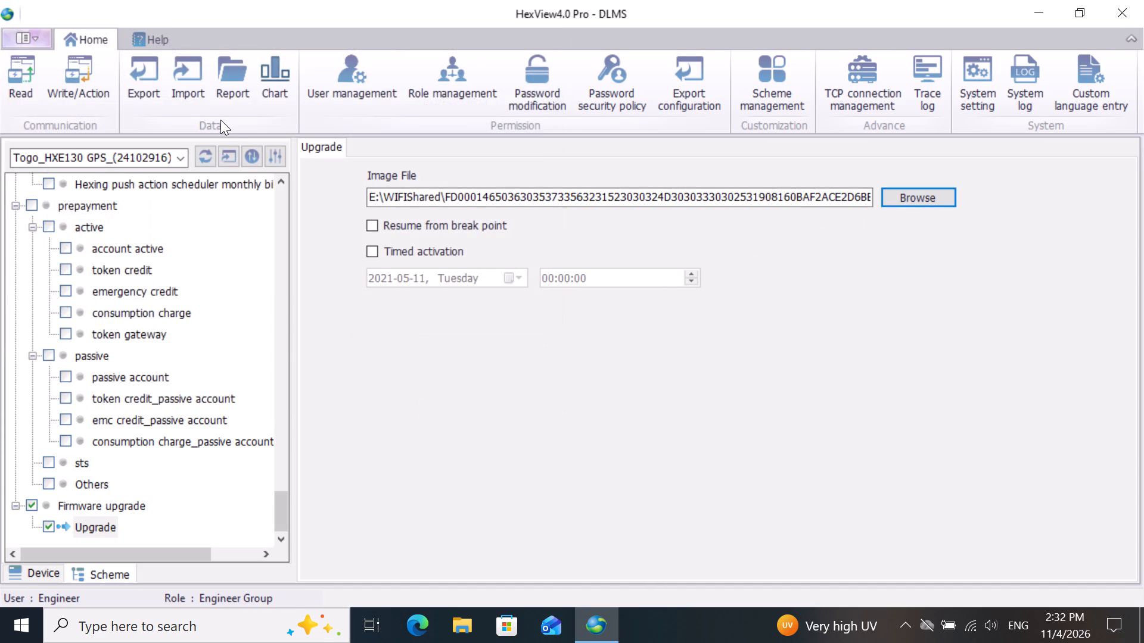
click(92, 77)
On Desktop 5, start another HexView4.0 Pro session logged in with the saved Engineer account.
key(super+Tab)
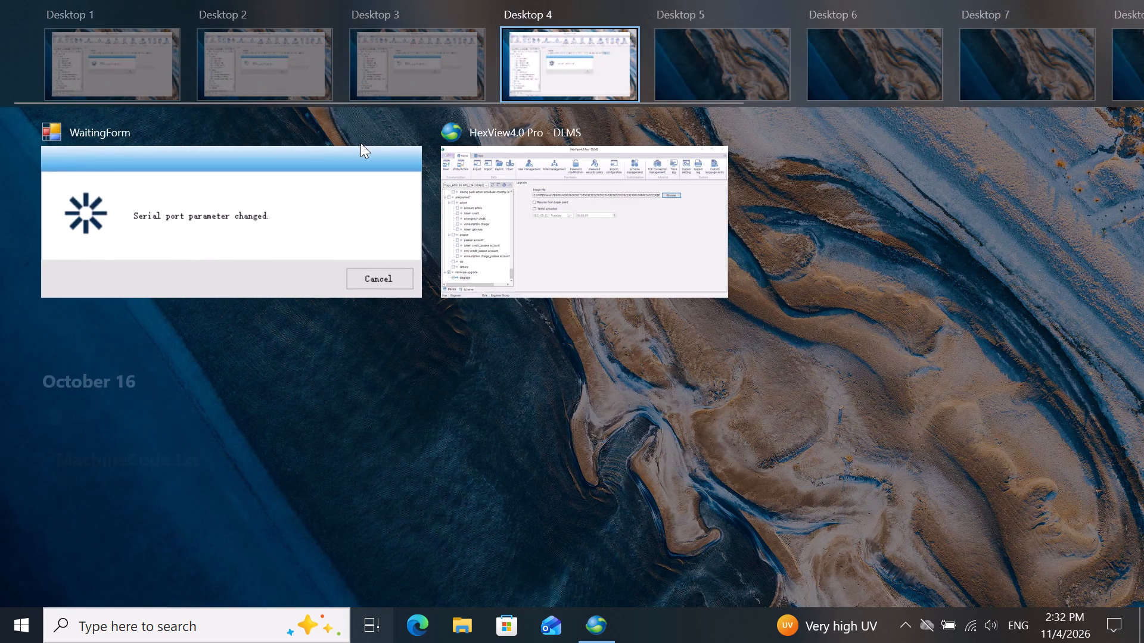
click(709, 60)
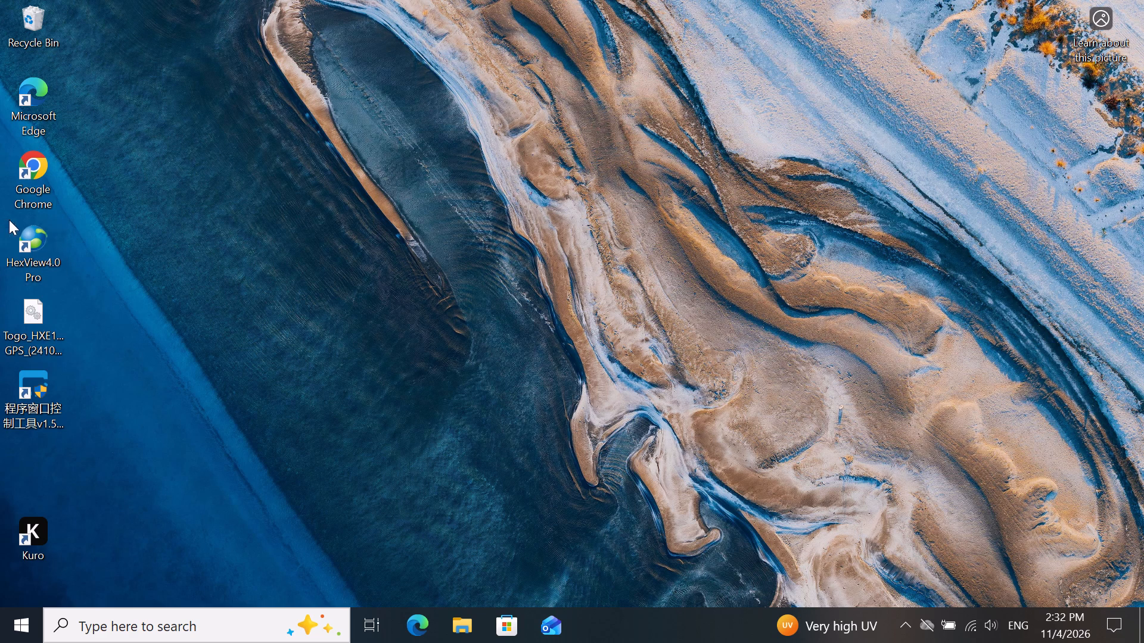
double_click(46, 235)
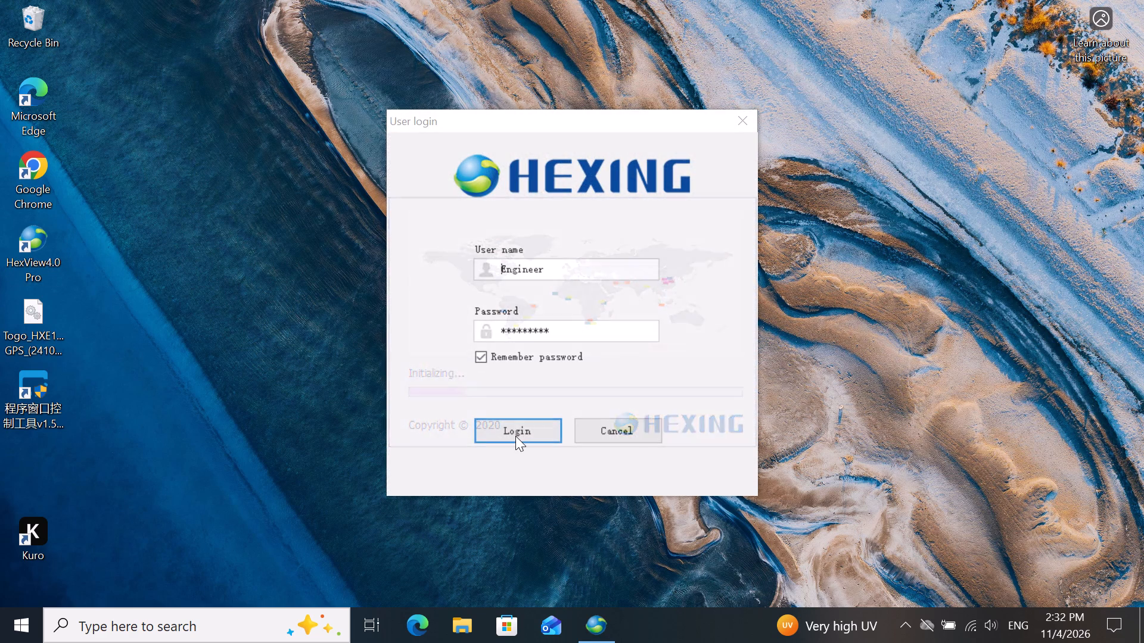
click(515, 436)
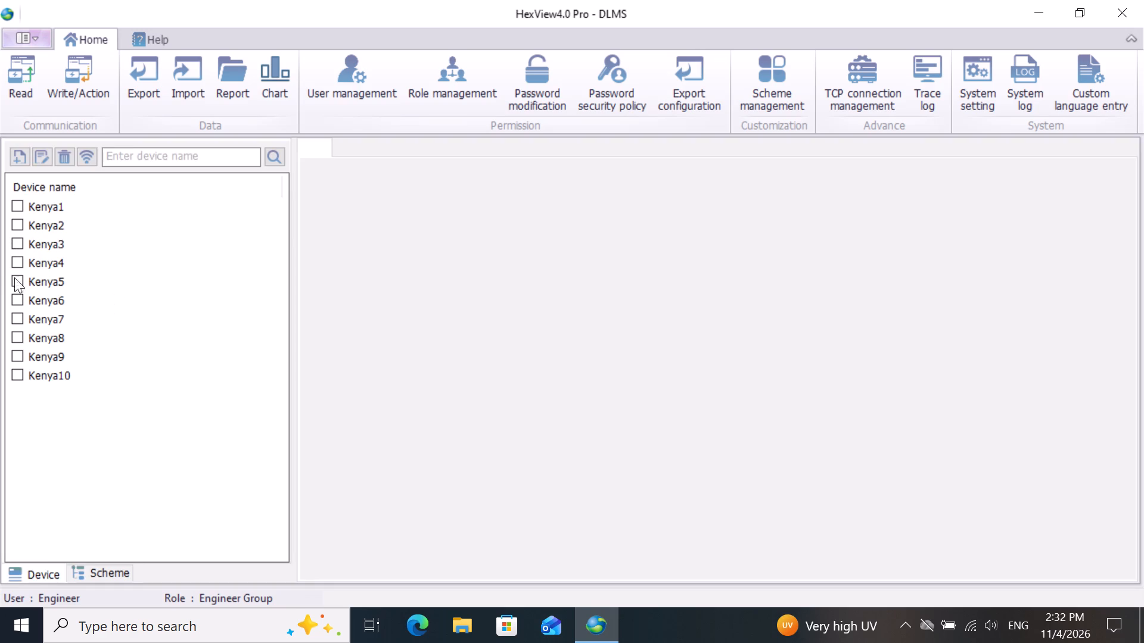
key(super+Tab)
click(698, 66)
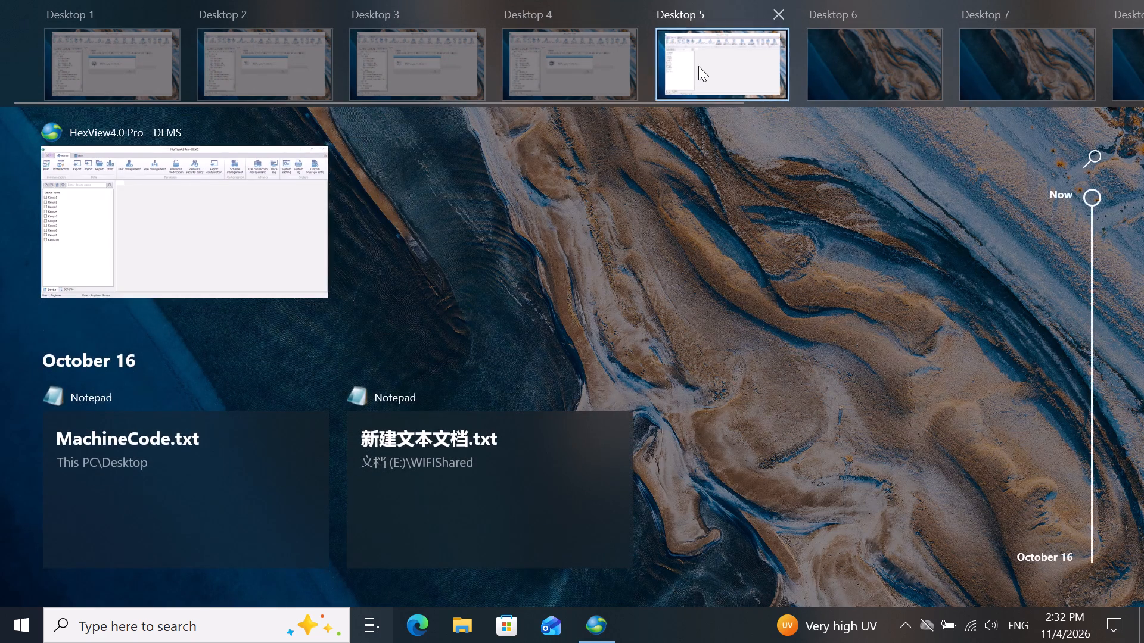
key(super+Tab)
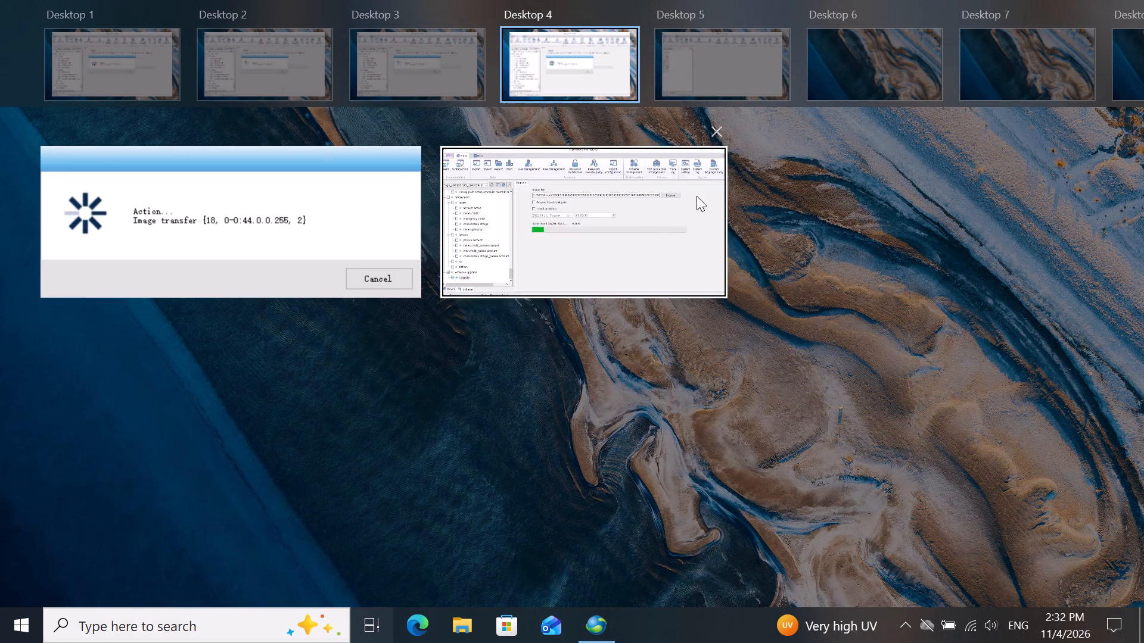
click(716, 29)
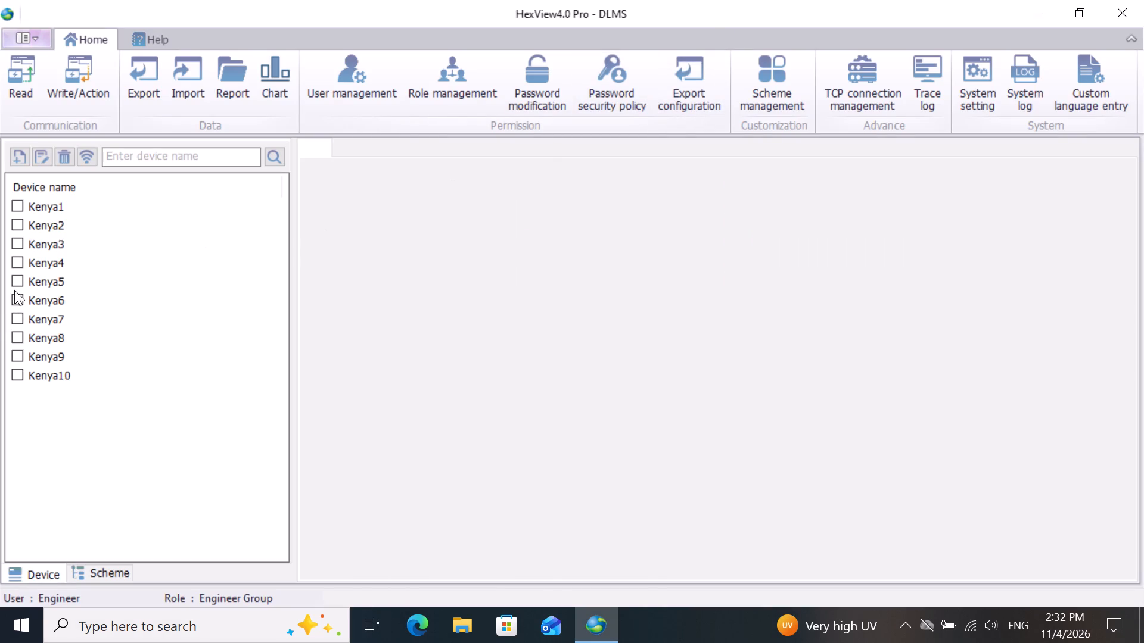
Select device Kenya5 for communication and accept its existing communication parameters in the device archive.
drag(12, 282, 45, 275)
click(45, 275)
click(45, 275)
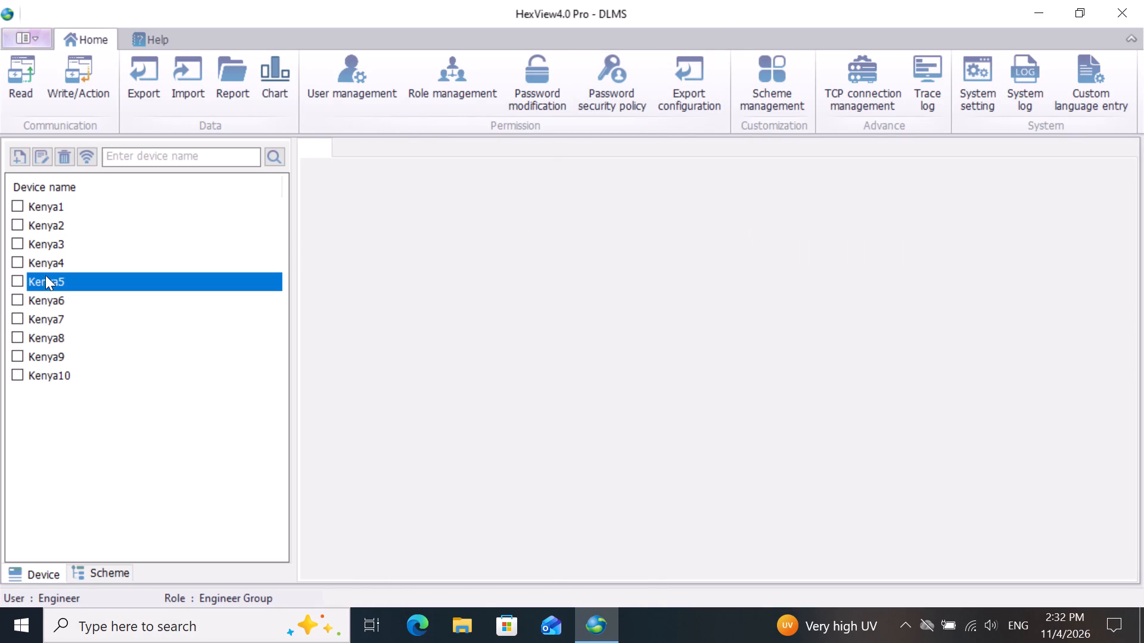
drag(18, 278, 53, 274)
click(53, 274)
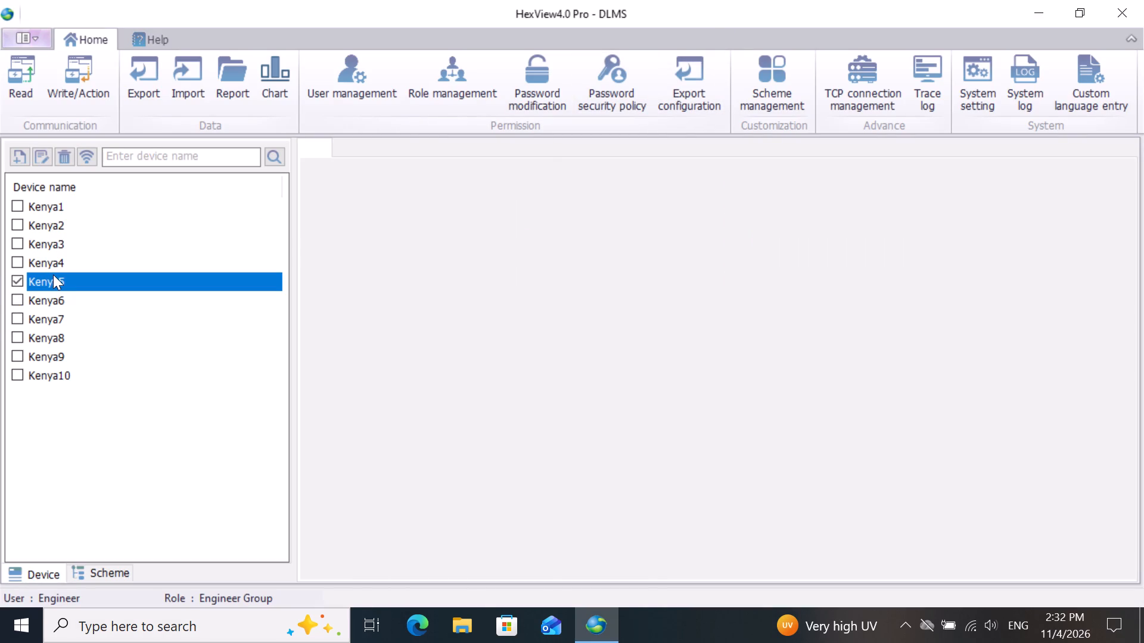
right_click(61, 280)
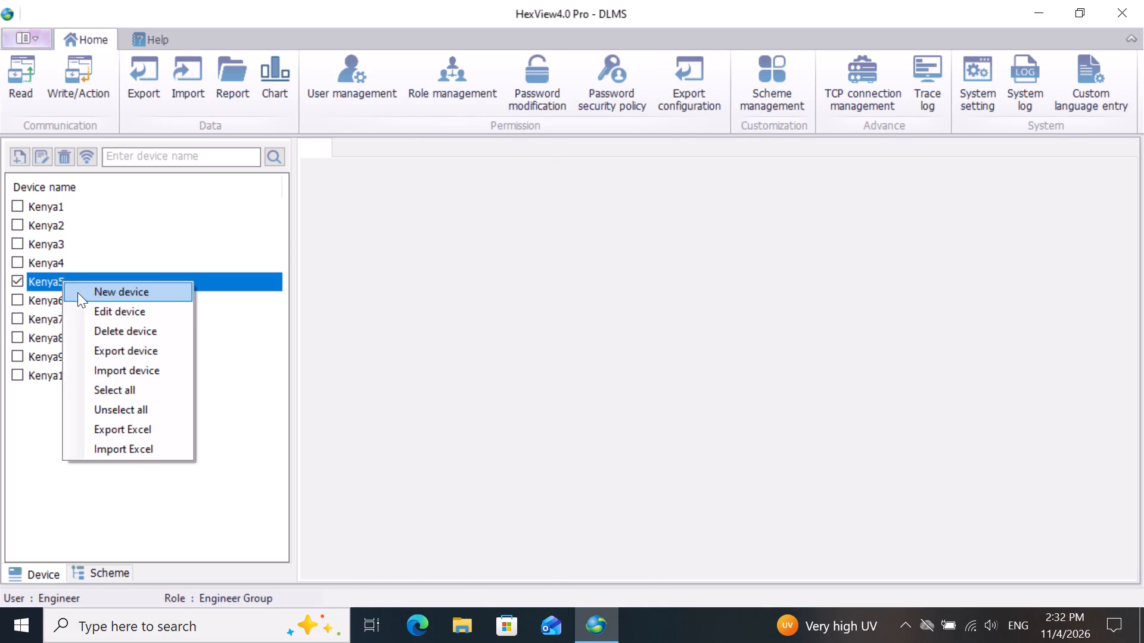
click(86, 304)
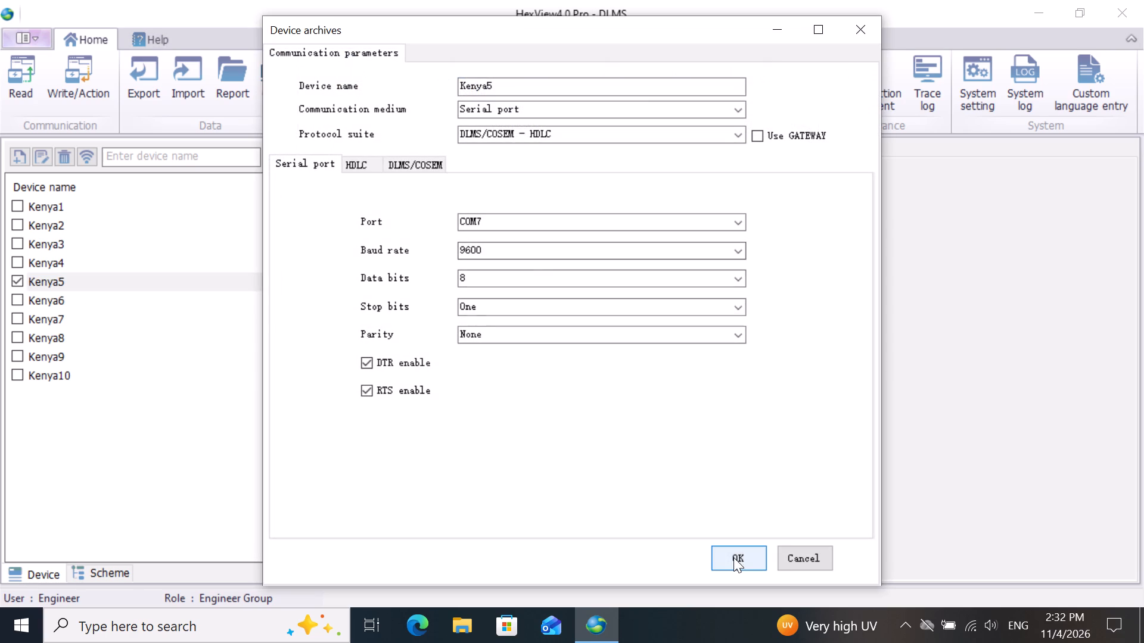
click(736, 560)
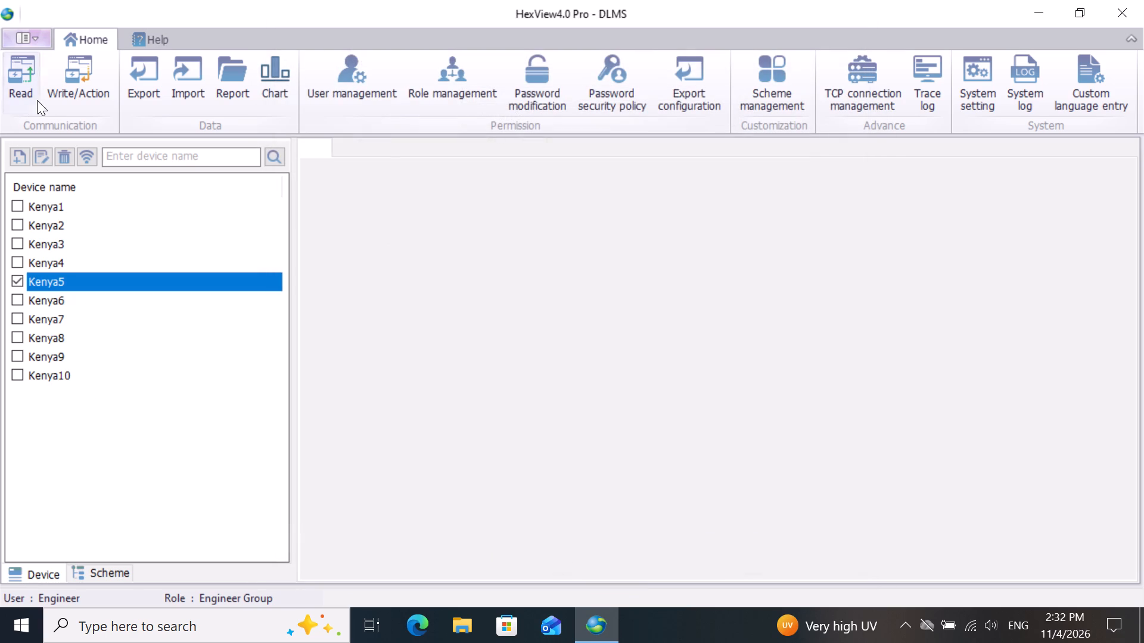
Enable the Firmware upgrade function in this session's scheme and open its Upgrade page for Kenya5.
click(60, 95)
click(700, 385)
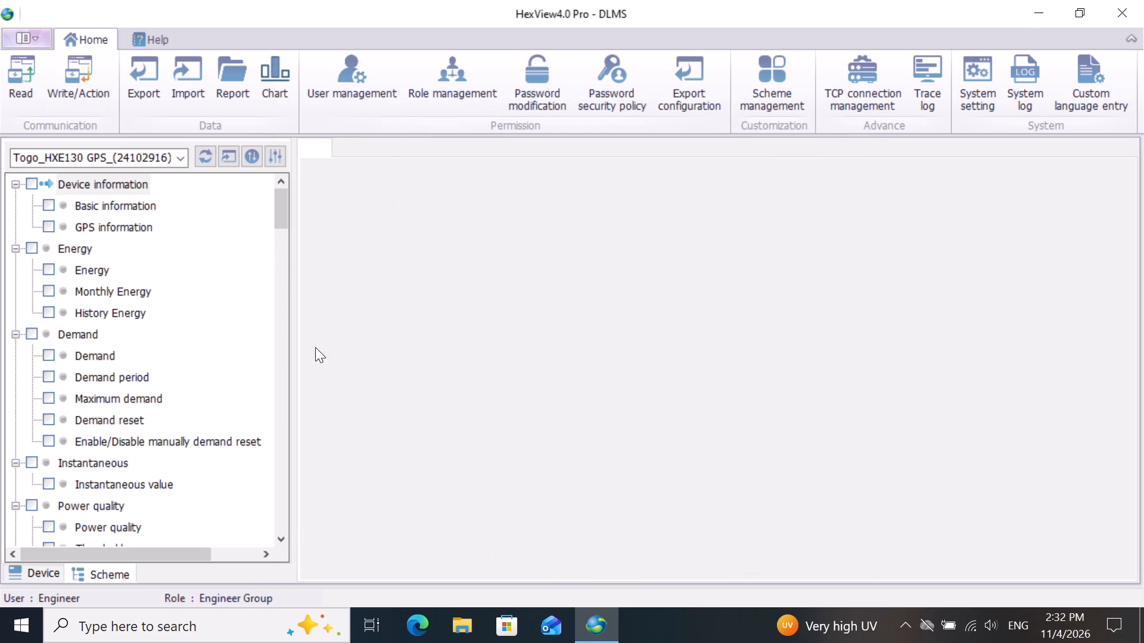
scroll(182, 363, down, 15)
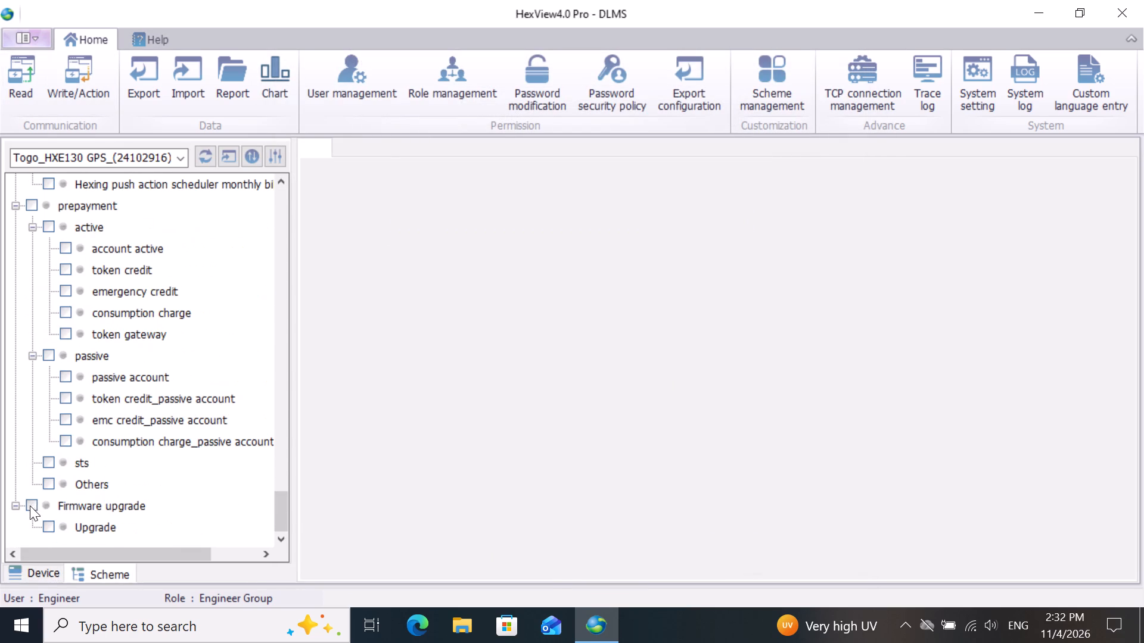
drag(30, 504, 61, 528)
double_click(61, 528)
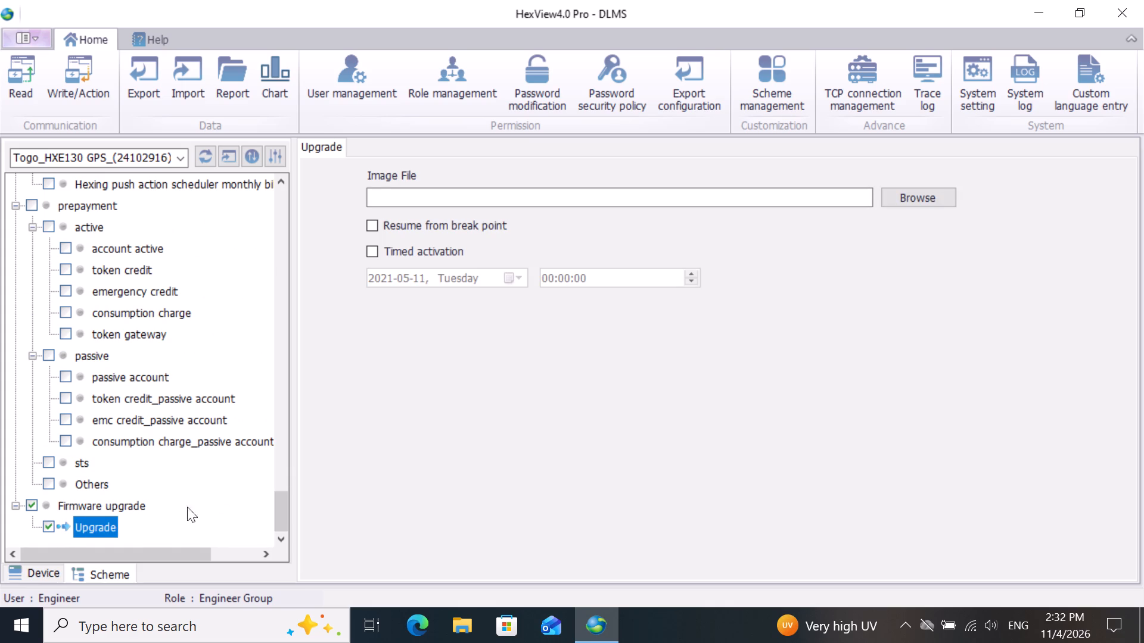
Load the .bin image file from E:\WIFIShared and start the firmware upgrade on Kenya5.
click(914, 197)
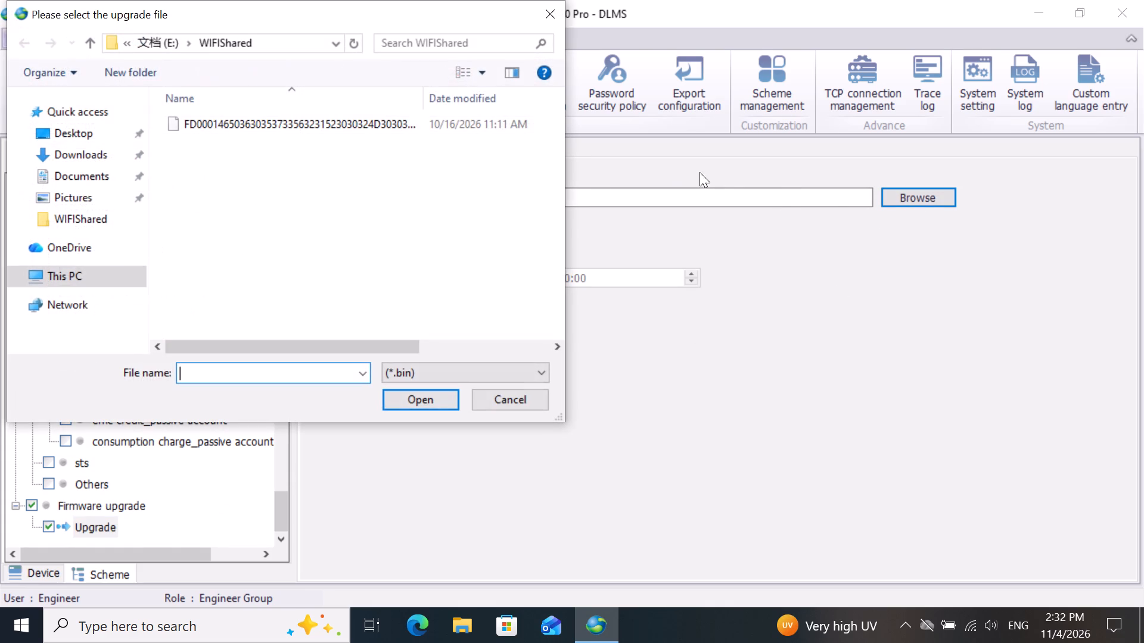
click(410, 129)
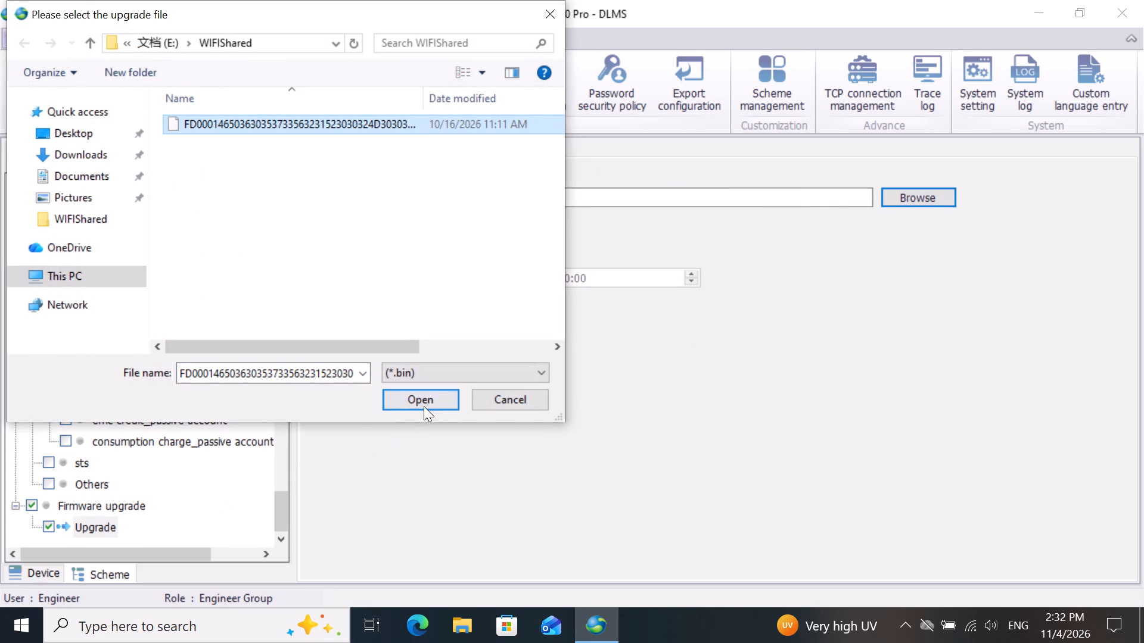
click(429, 401)
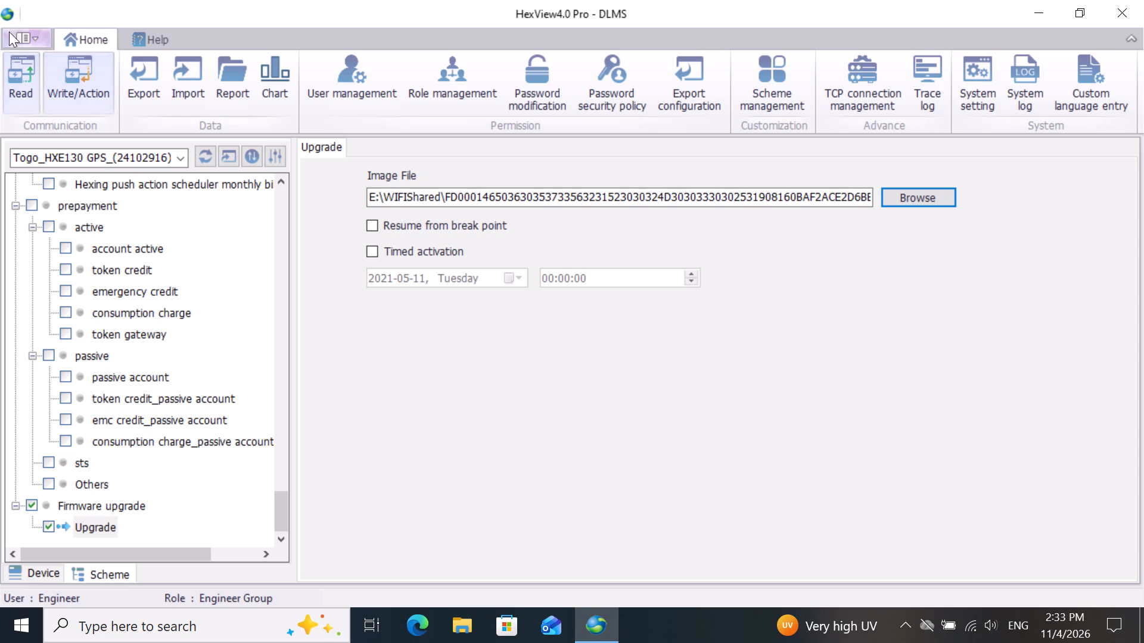
click(82, 96)
On Desktop 6, start another HexView4.0 Pro session logged in with the saved Engineer account.
key(super+Tab)
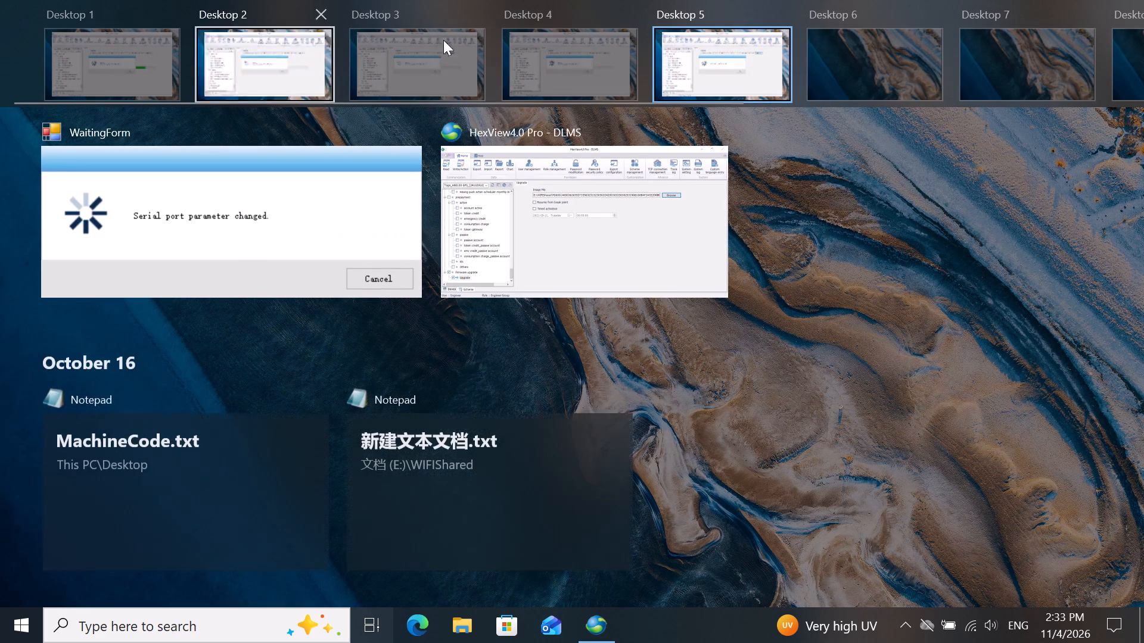
click(852, 46)
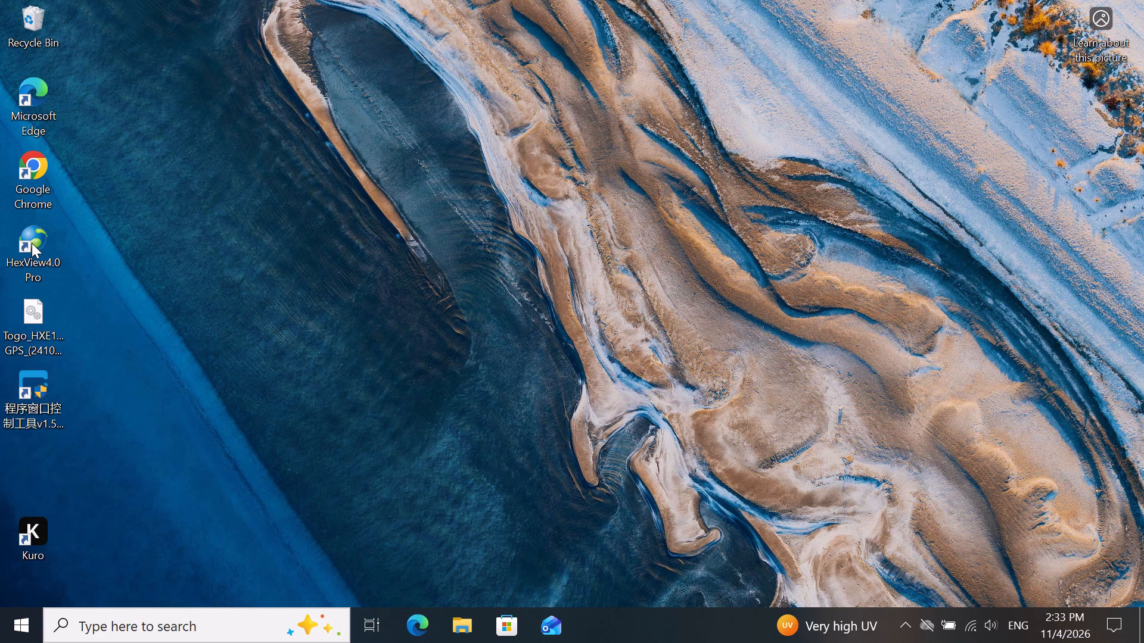
triple_click(32, 243)
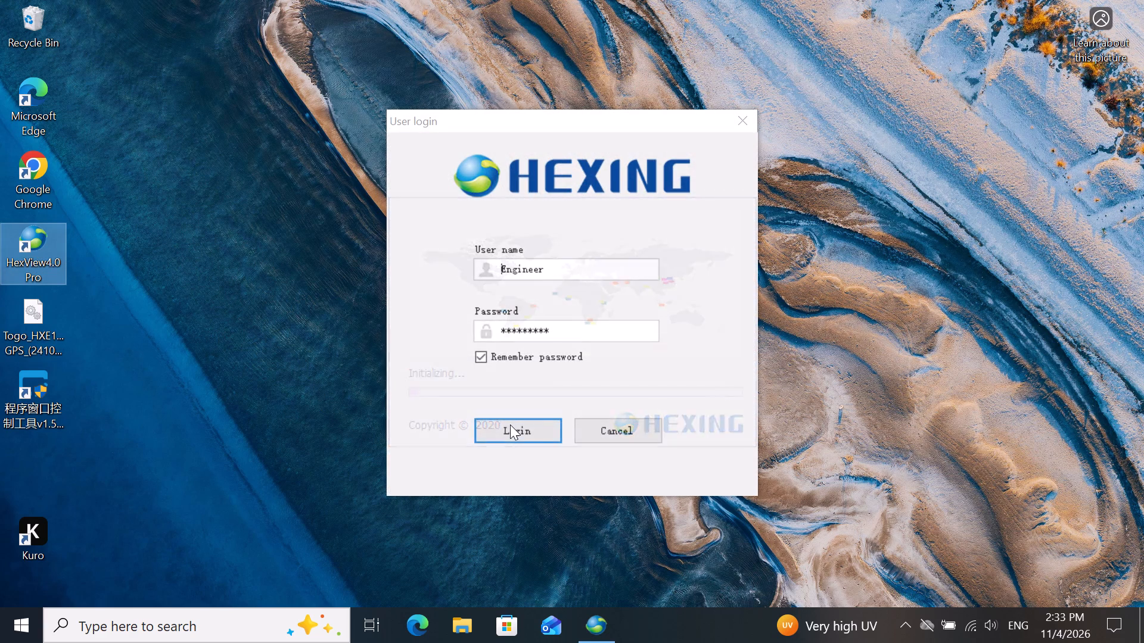
click(510, 424)
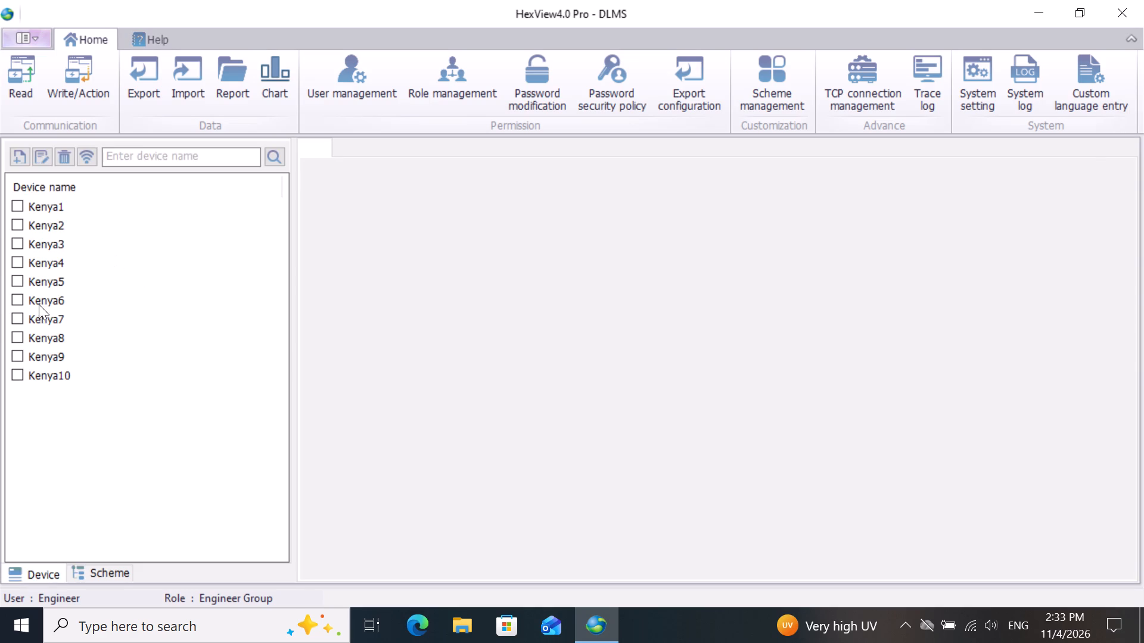
Select device Kenya6, accept its existing communication parameters in the device archive, and bring up the scheme's function list.
click(13, 303)
click(34, 303)
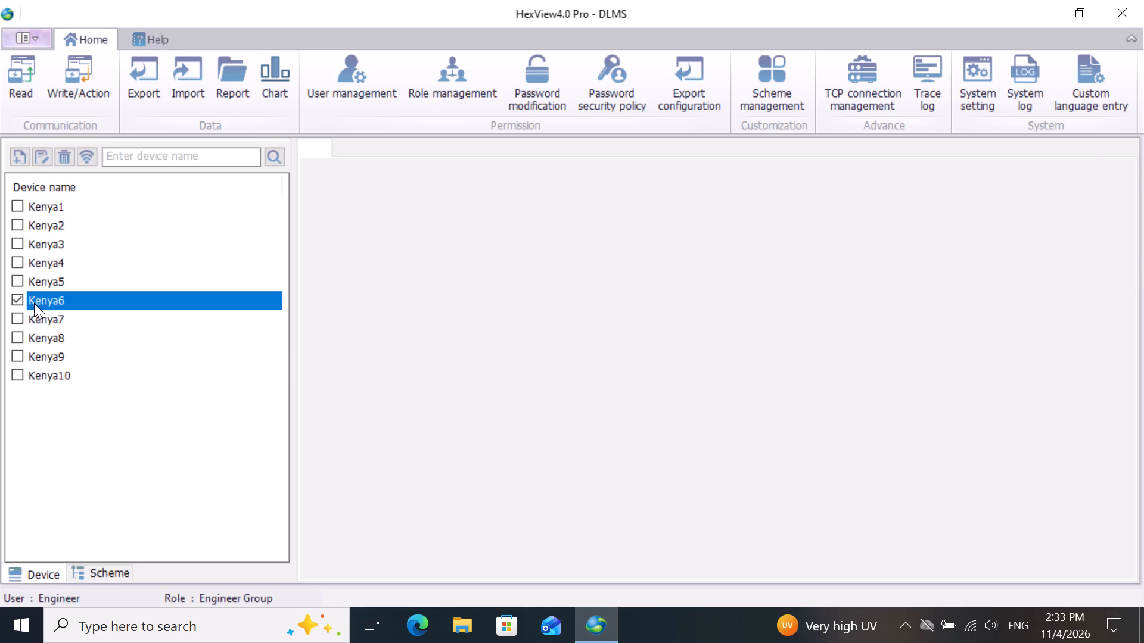
click(34, 303)
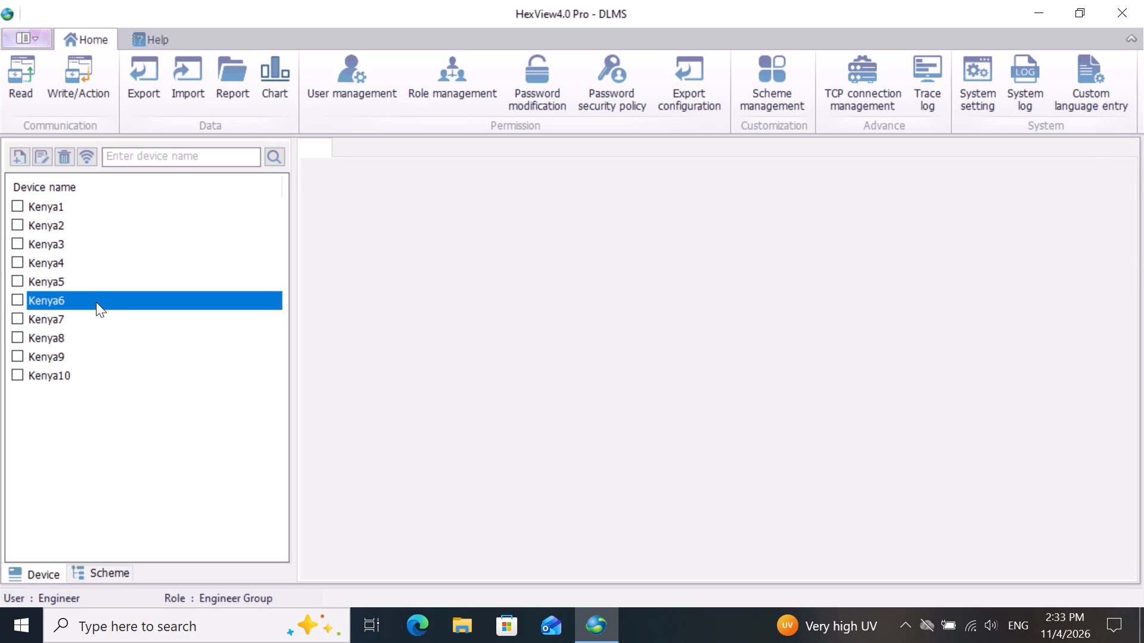
click(96, 302)
click(18, 299)
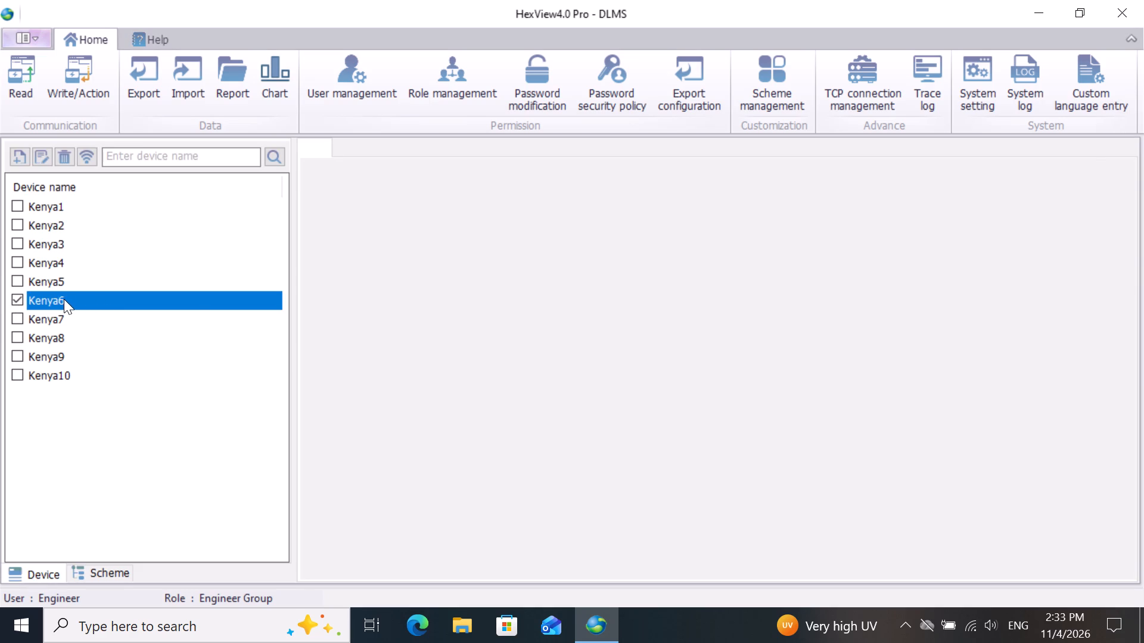
right_click(64, 299)
click(92, 331)
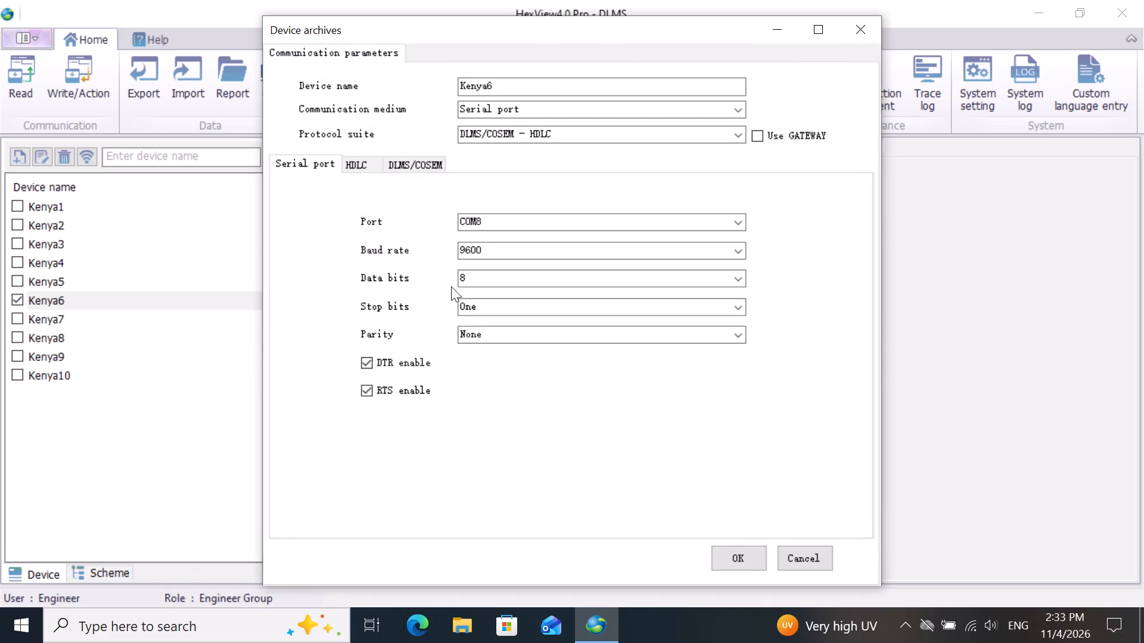
click(753, 562)
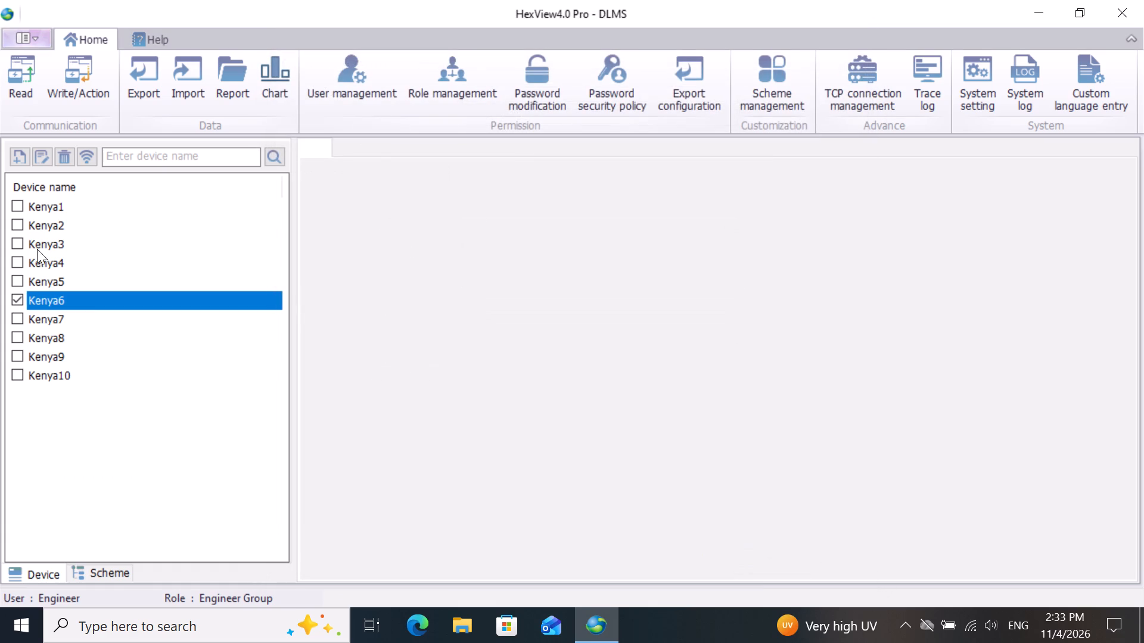
click(75, 87)
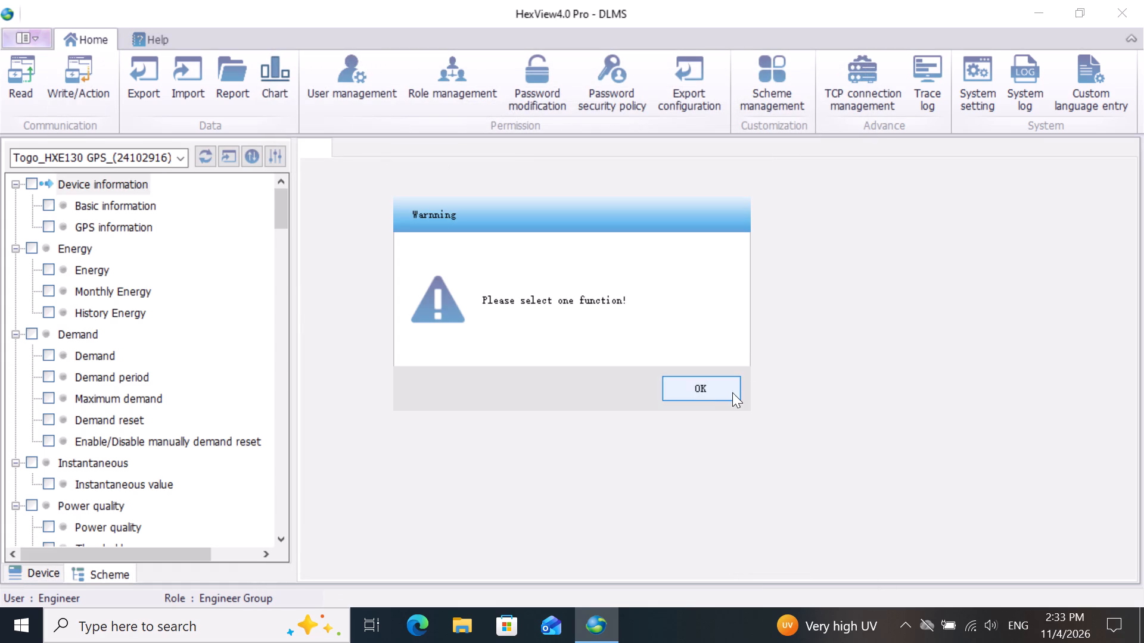
click(724, 386)
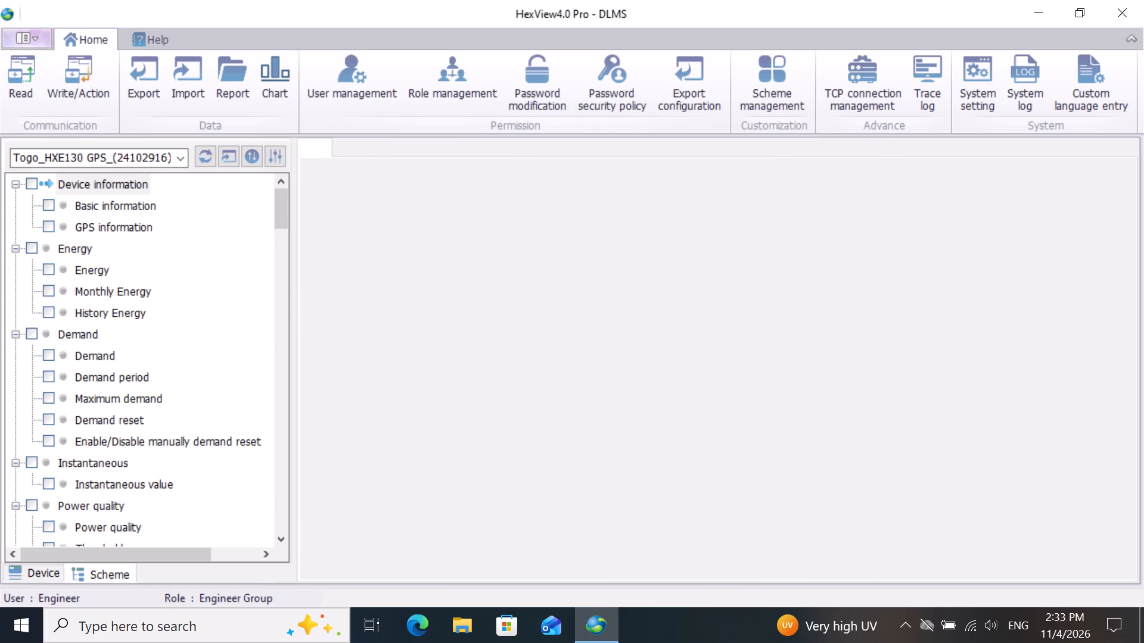
Enable the Firmware upgrade function in the scheme for Kenya6 and open its Upgrade page.
scroll(147, 463, down, 8)
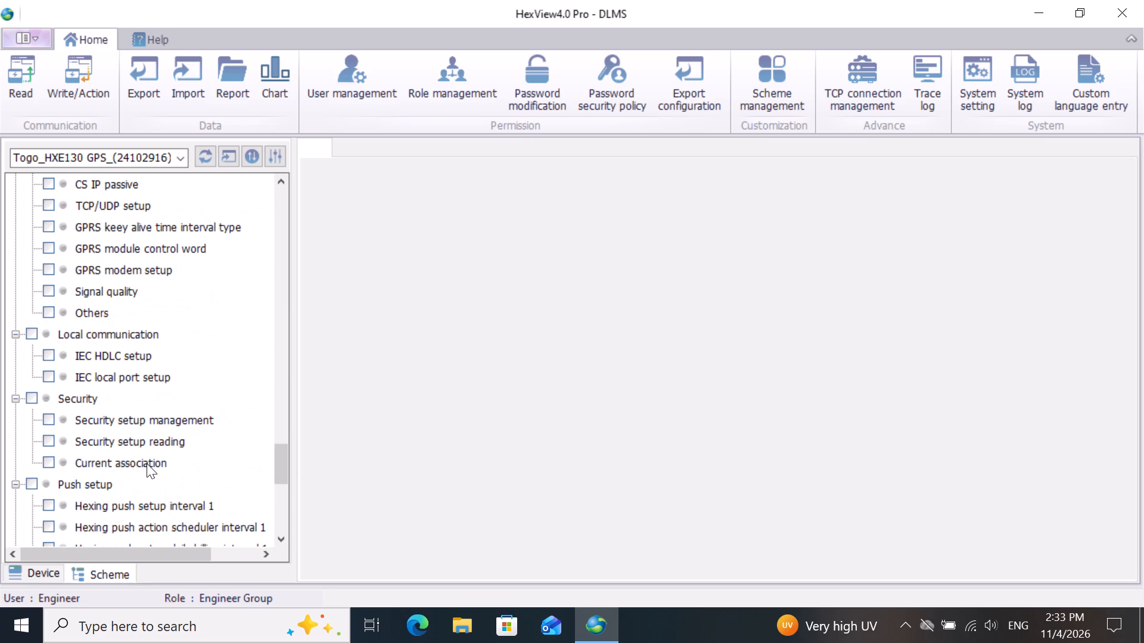
scroll(147, 463, down, 9)
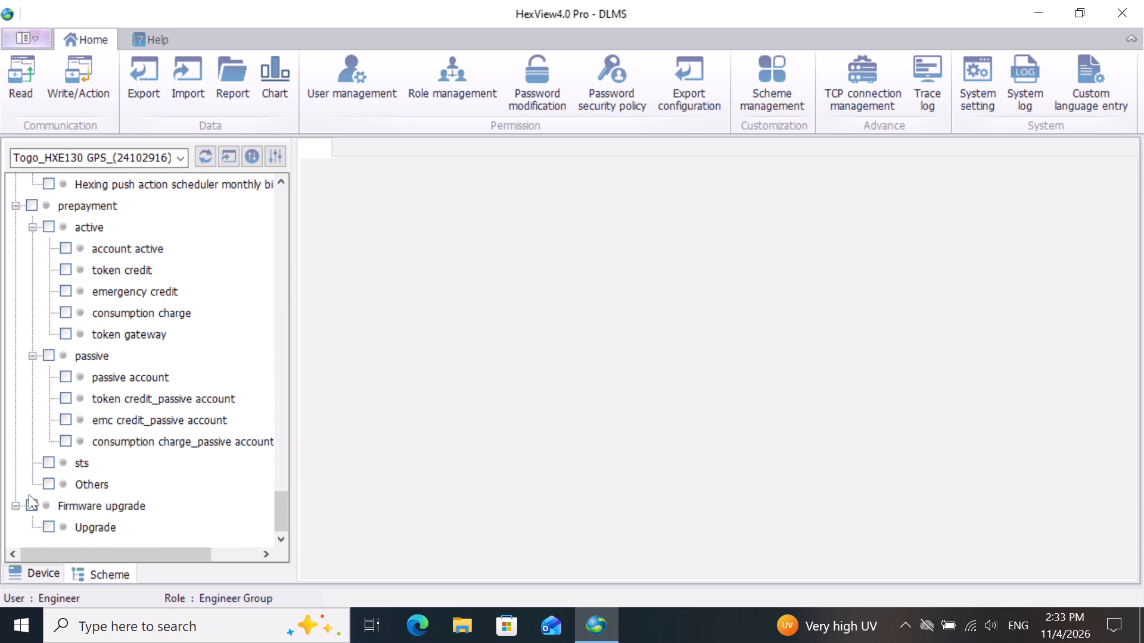
click(33, 509)
double_click(62, 525)
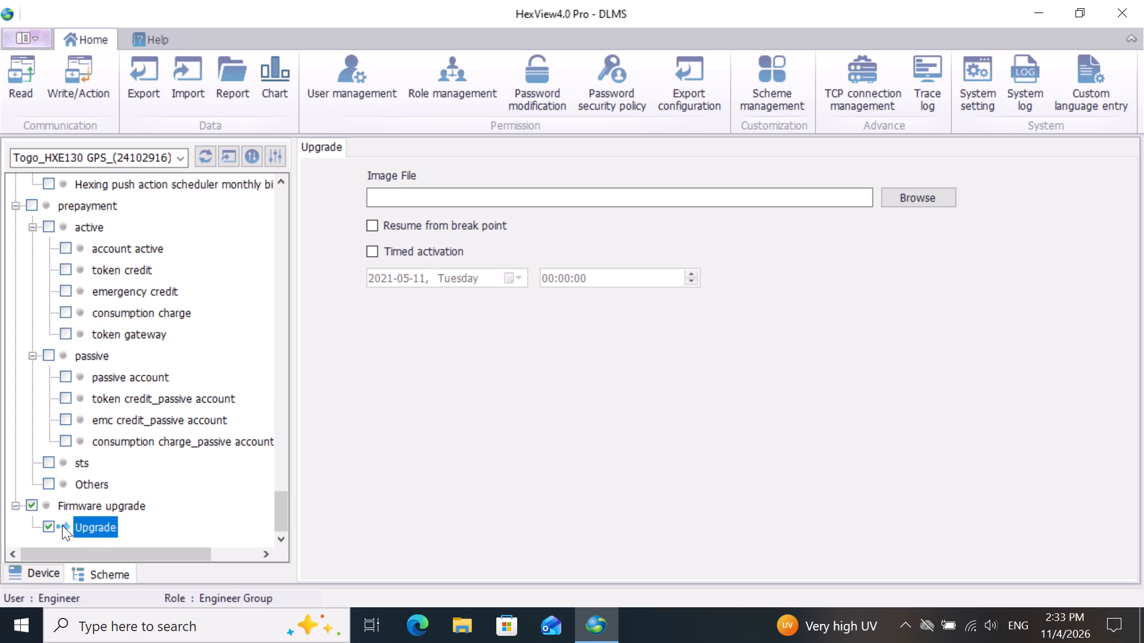
Load the .bin image file from E:\WIFIShared and start the firmware upgrade on Kenya6.
click(934, 206)
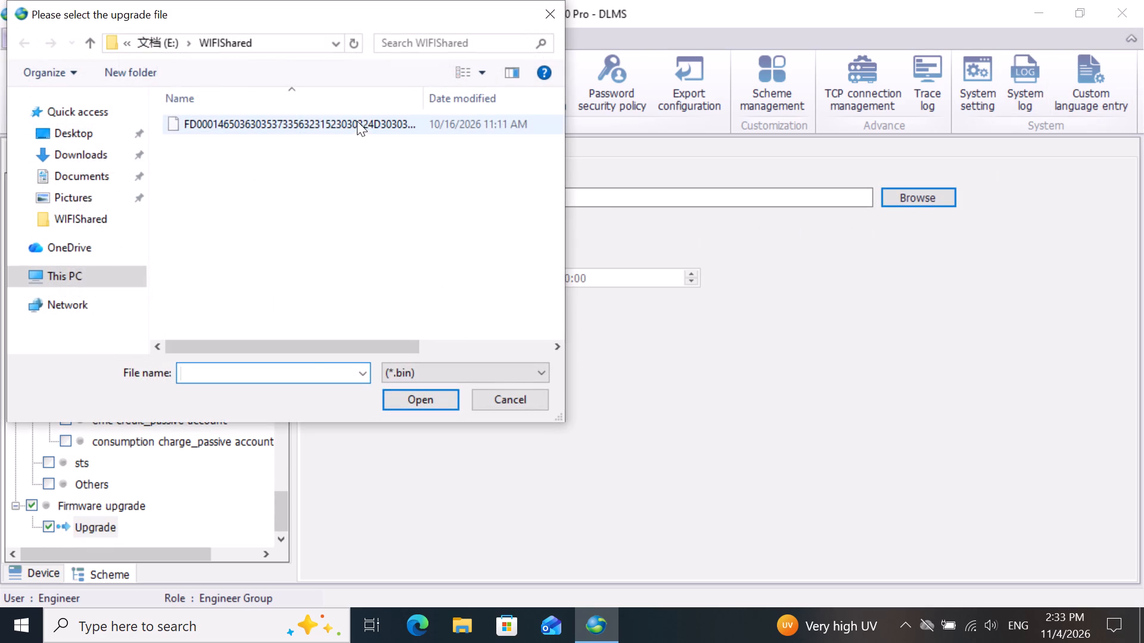
click(357, 121)
click(428, 397)
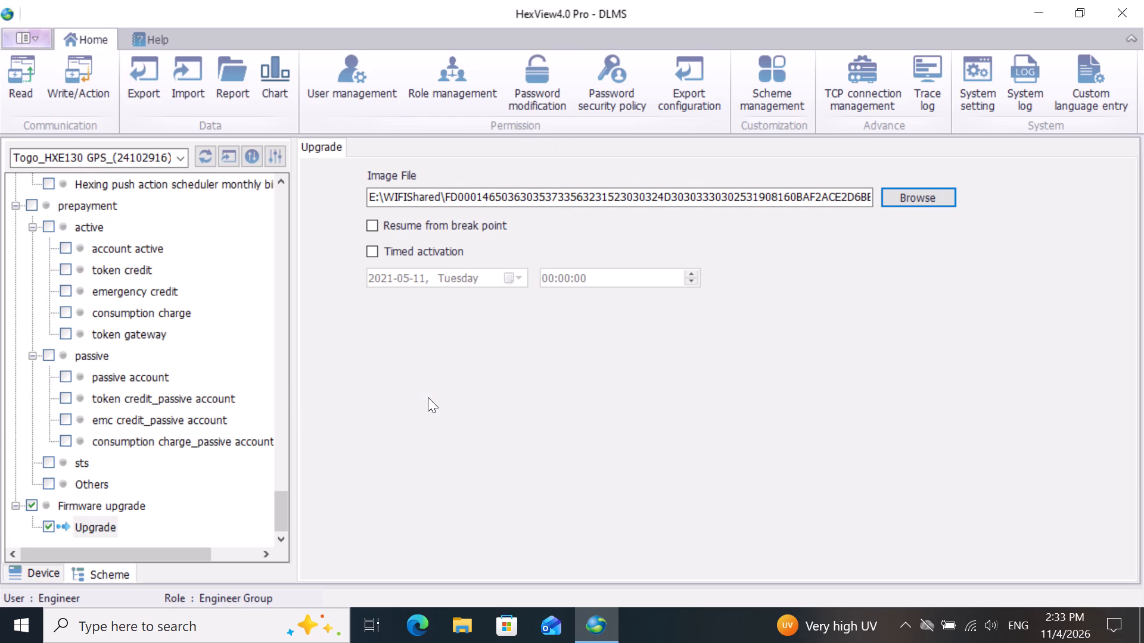
click(86, 79)
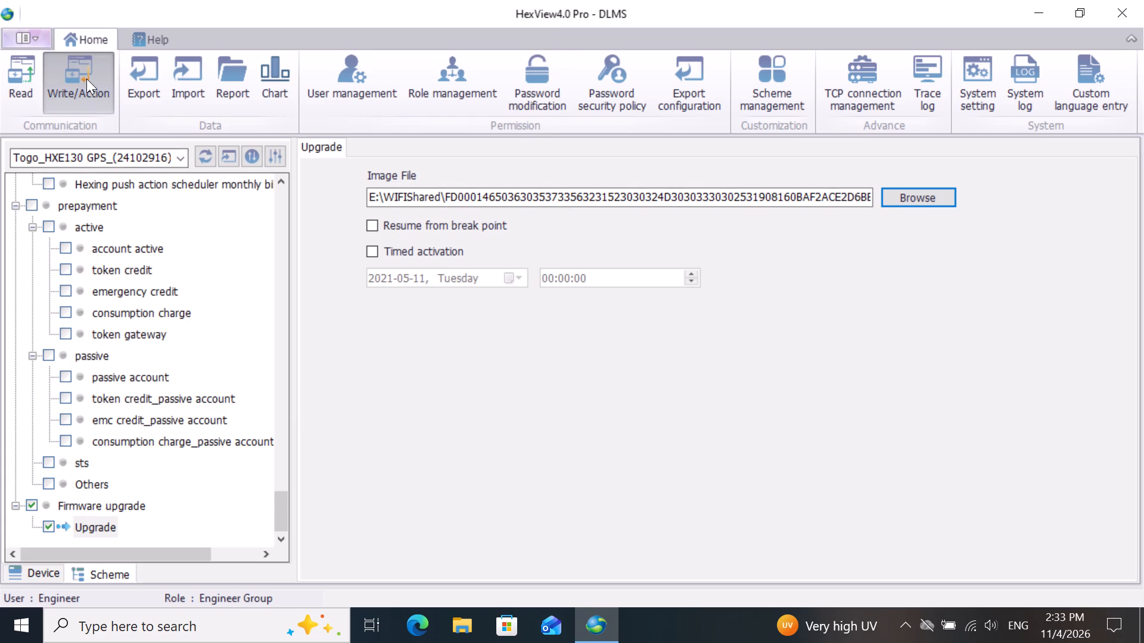
Switch to Desktop 7 and start another HexView4.0 Pro session there.
key(super+Tab)
click(1080, 49)
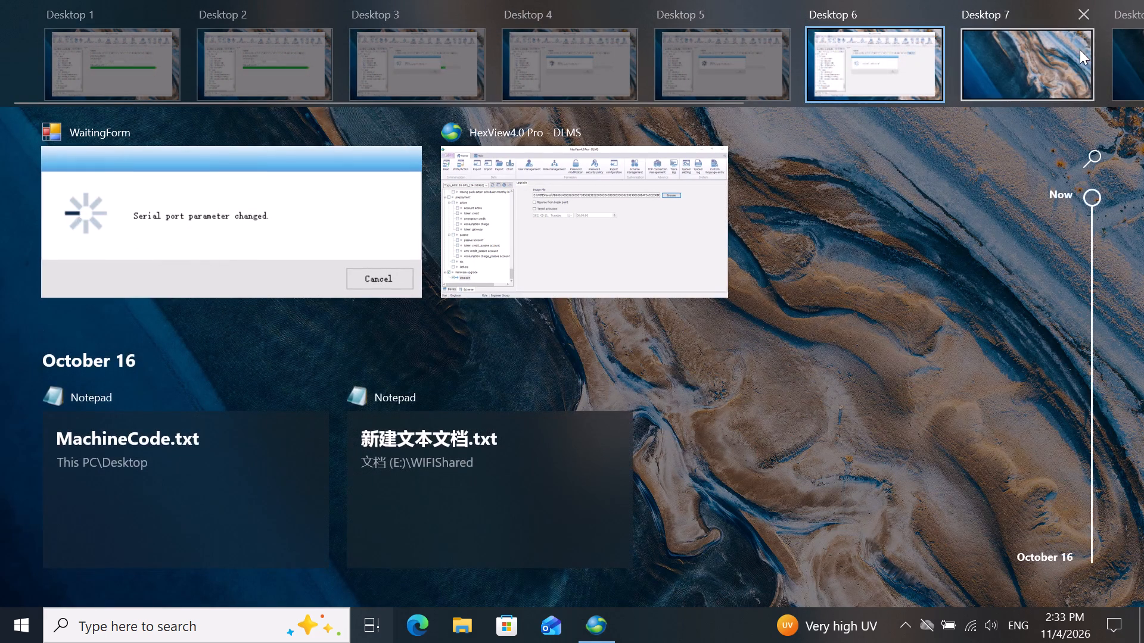
double_click(33, 235)
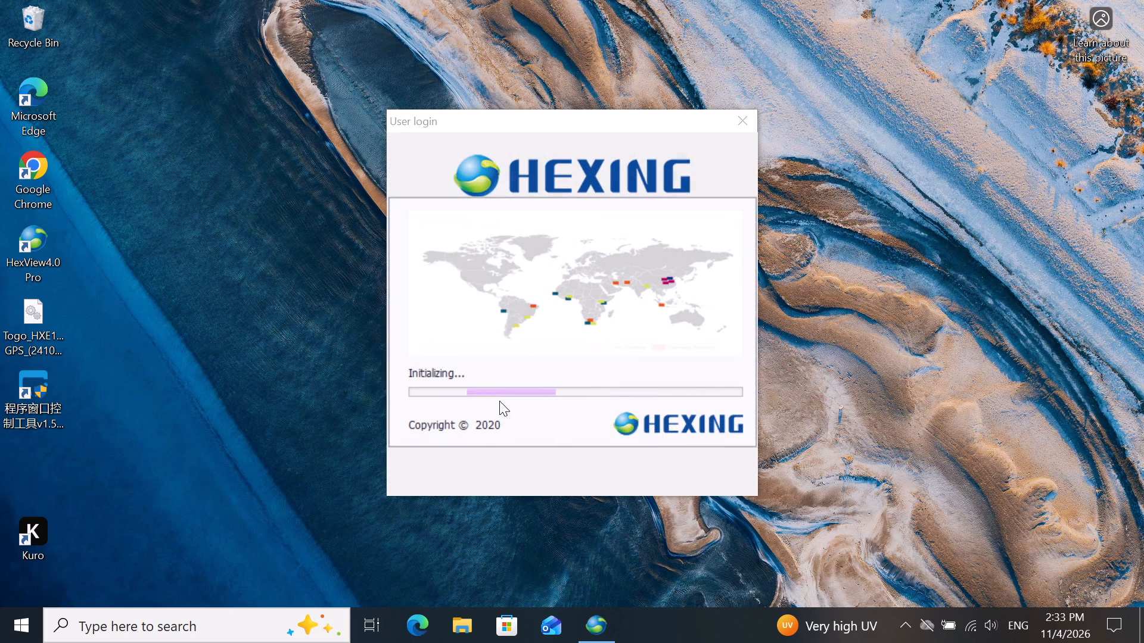
Log in to the new HexView4.0 Pro session with the saved Engineer account.
click(506, 435)
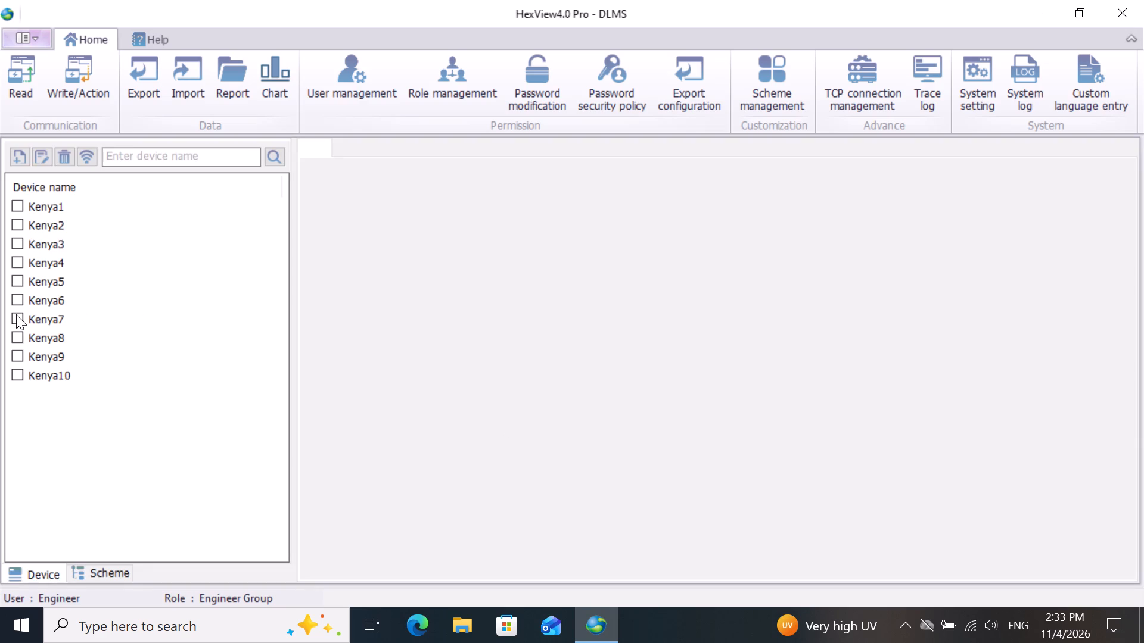
Select device Kenya7, accept its existing communication parameters in the device archive, and bring up the scheme's function list.
click(16, 313)
click(48, 317)
right_click(48, 317)
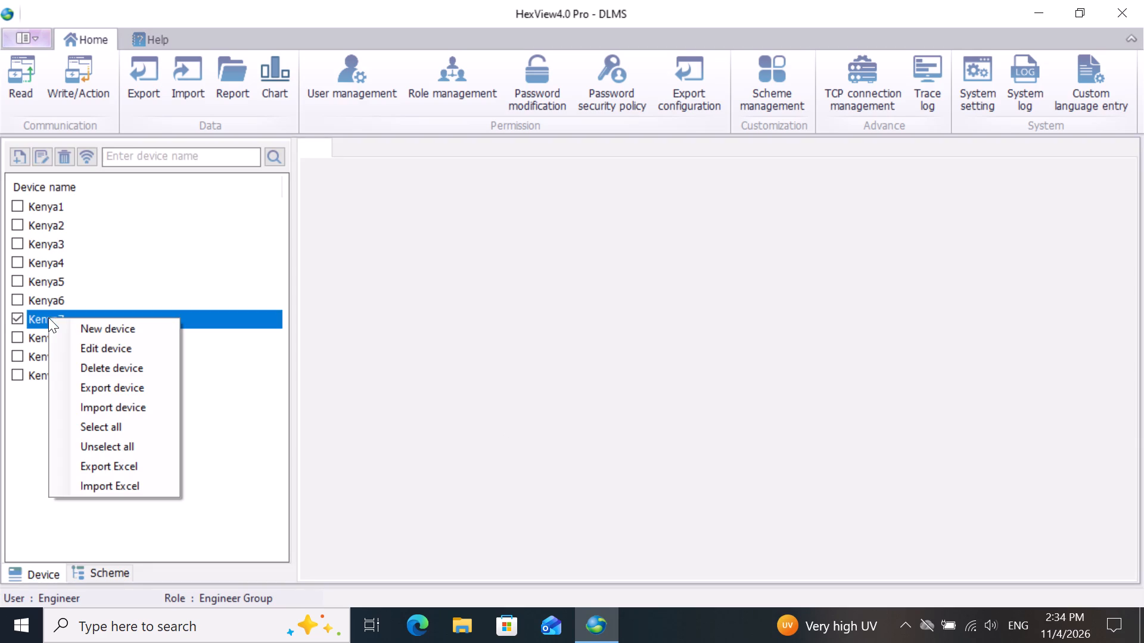
click(116, 348)
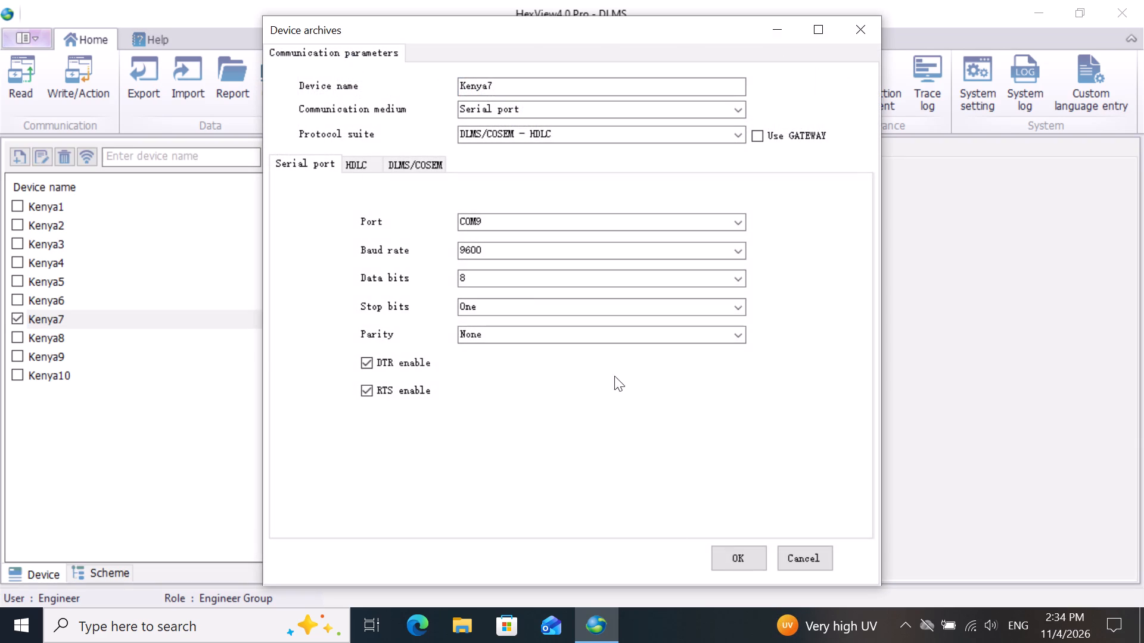
click(739, 554)
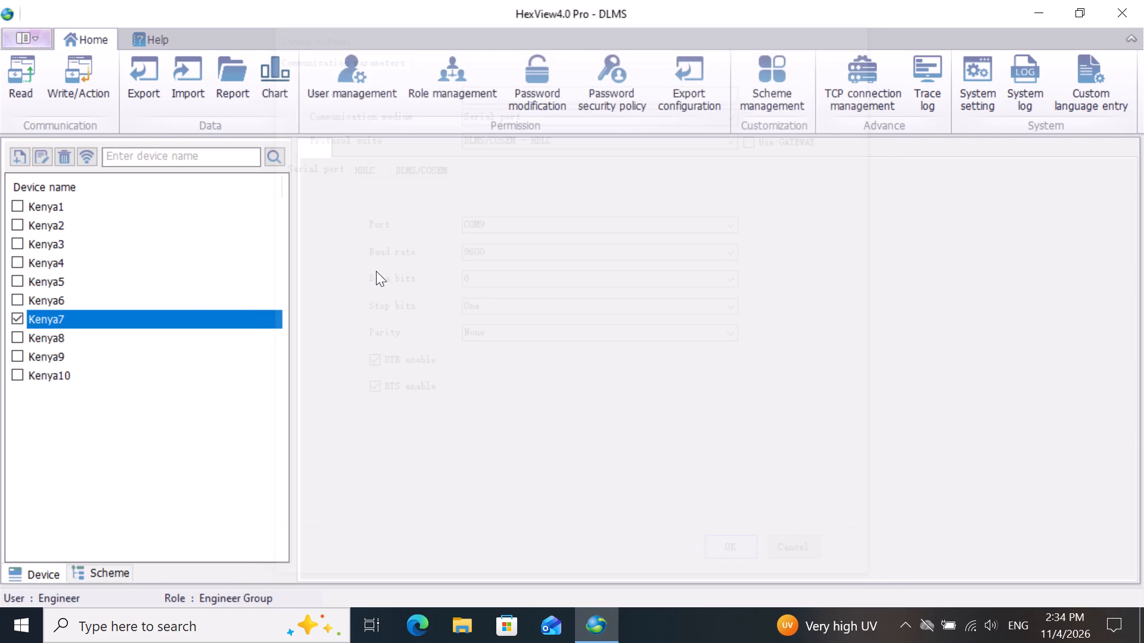
click(74, 76)
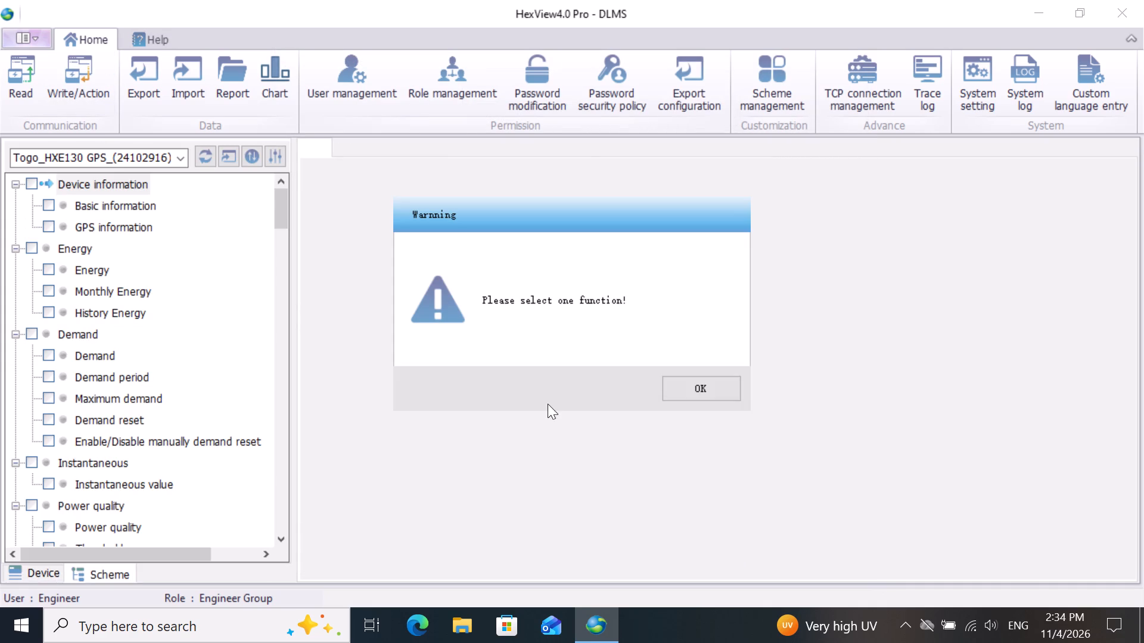
Dismiss the function warning, then tick the Firmware upgrade group in the scheme's function list and open its Upgrade function.
click(696, 386)
scroll(72, 456, down, 8)
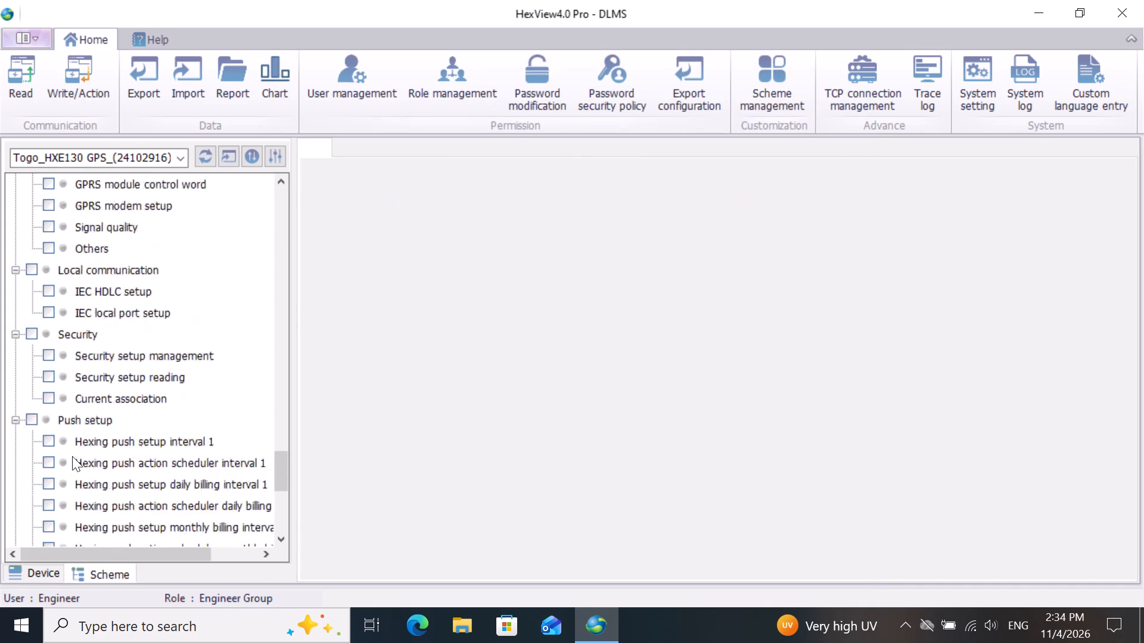
scroll(23, 500, down, 8)
click(30, 503)
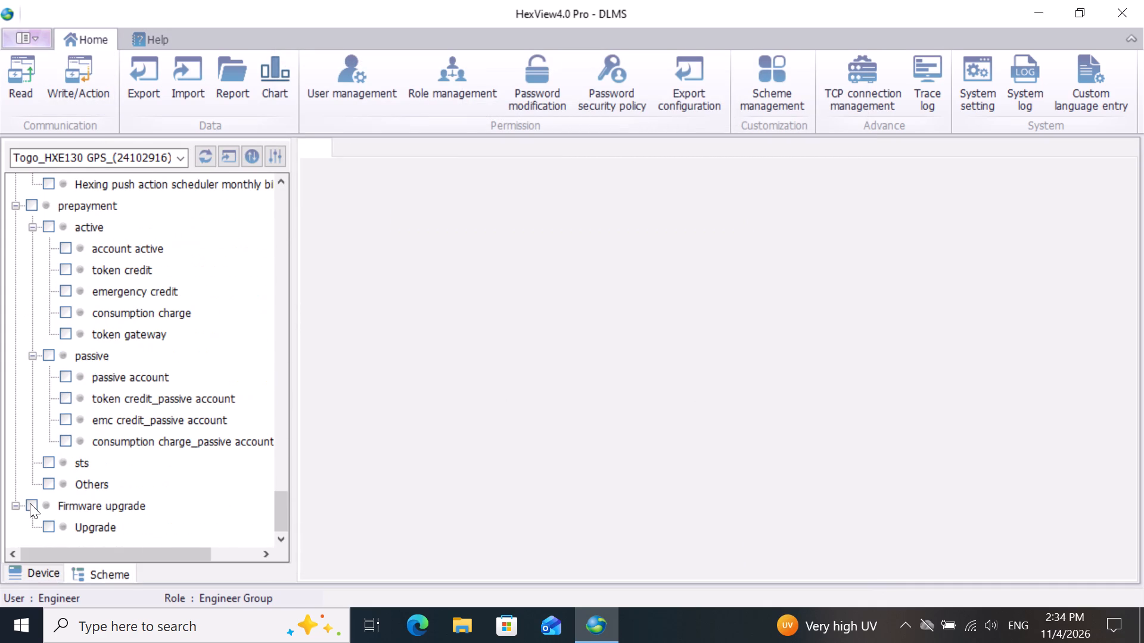
double_click(64, 528)
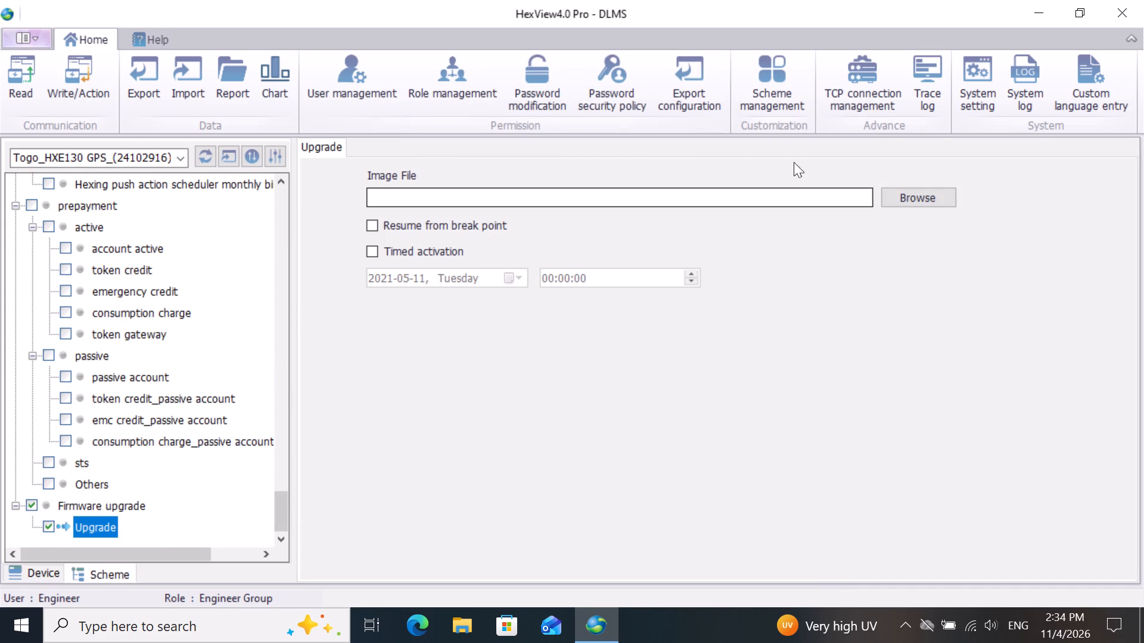
click(928, 191)
drag(422, 123, 427, 404)
click(427, 404)
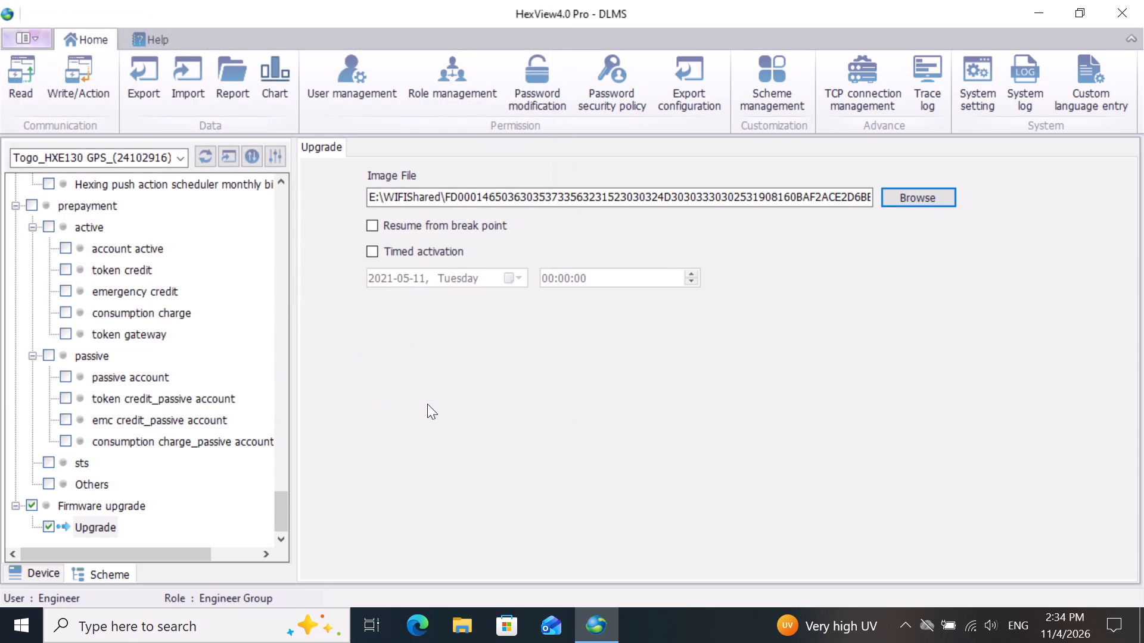
click(98, 68)
Switch from Desktop 7 to an empty virtual desktop beyond it.
key(super+Tab)
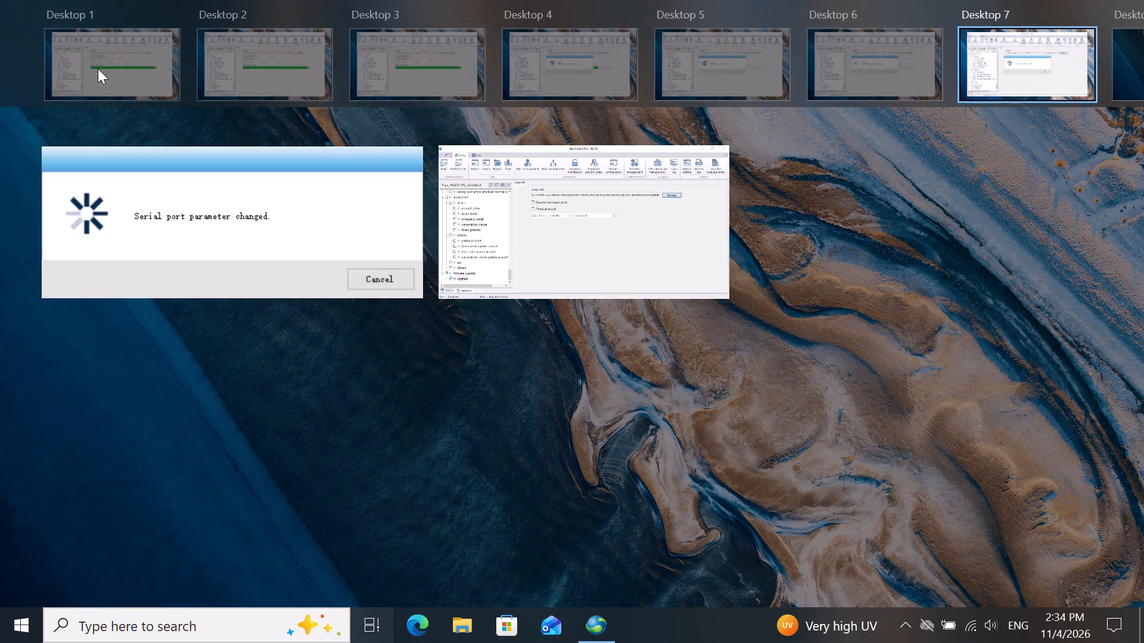
scroll(835, 114, left, 7)
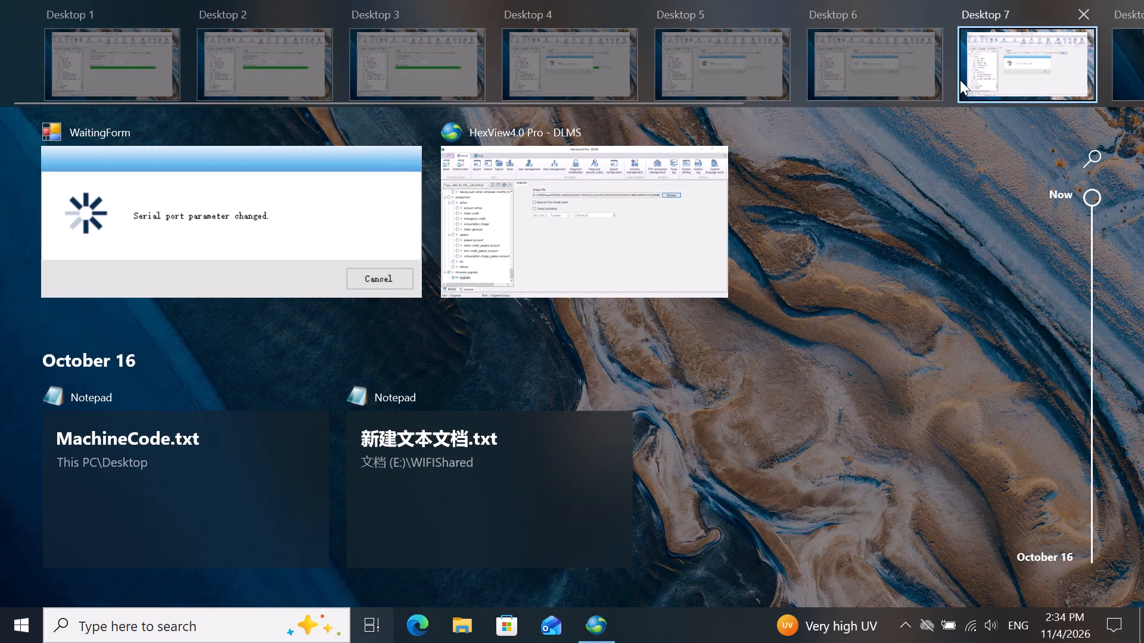
scroll(960, 80, left, 8)
click(557, 56)
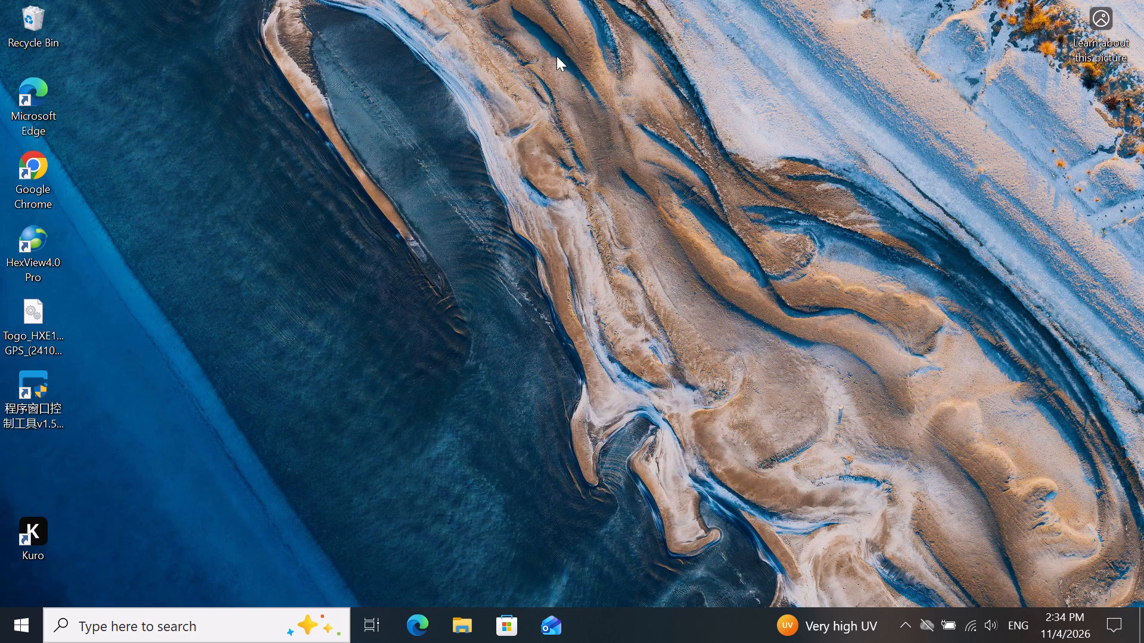
Start another HexView4.0 Pro session from the empty desktop and log in with the saved Engineer account.
double_click(34, 236)
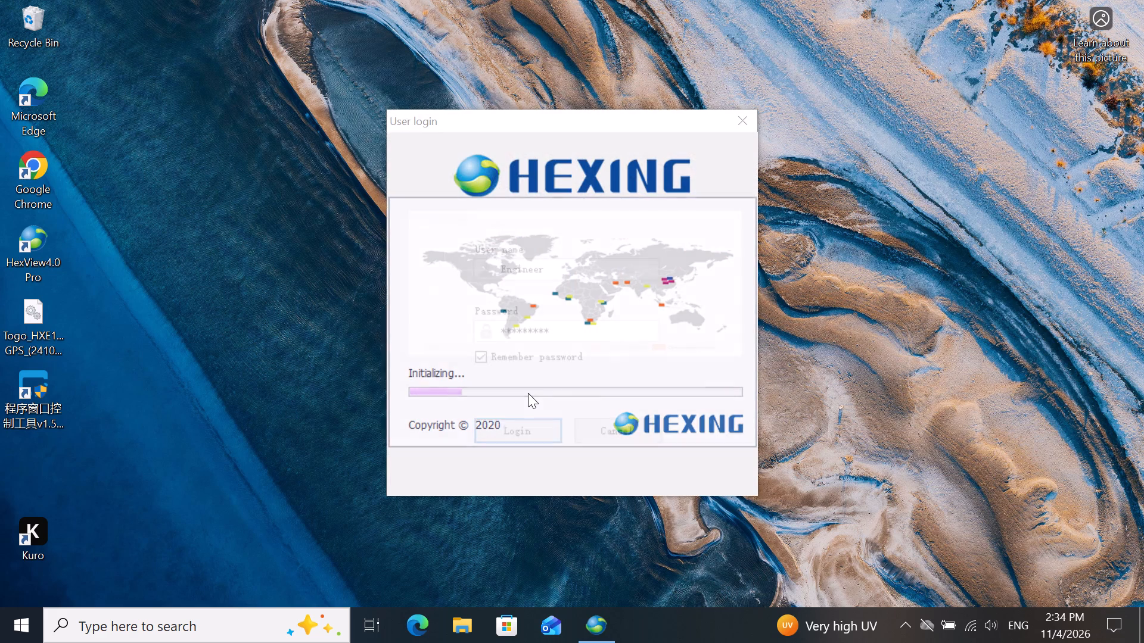
click(529, 432)
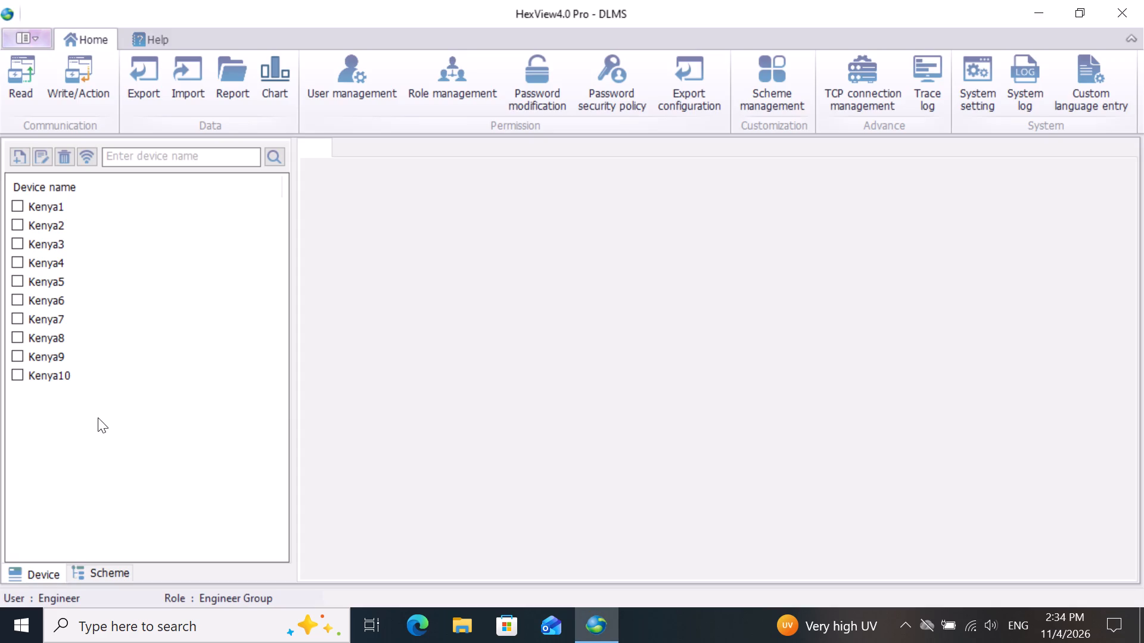
Select device Kenya8, accept its existing communication parameters in the device archive, and bring up the scheme's function list.
click(20, 338)
click(49, 339)
right_click(49, 339)
click(84, 366)
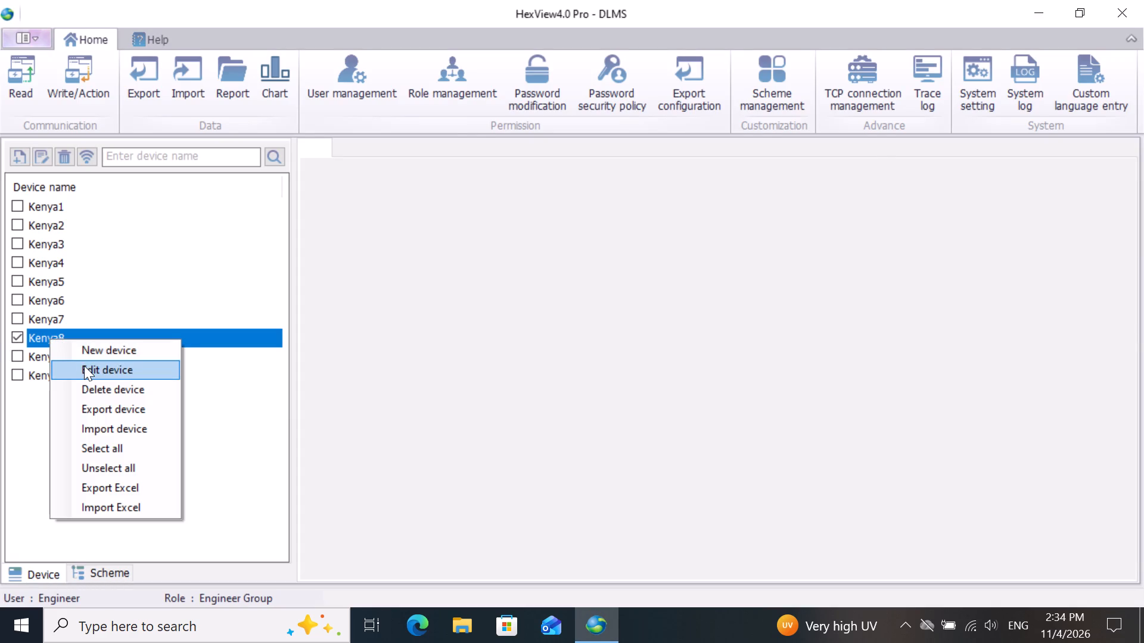
click(757, 548)
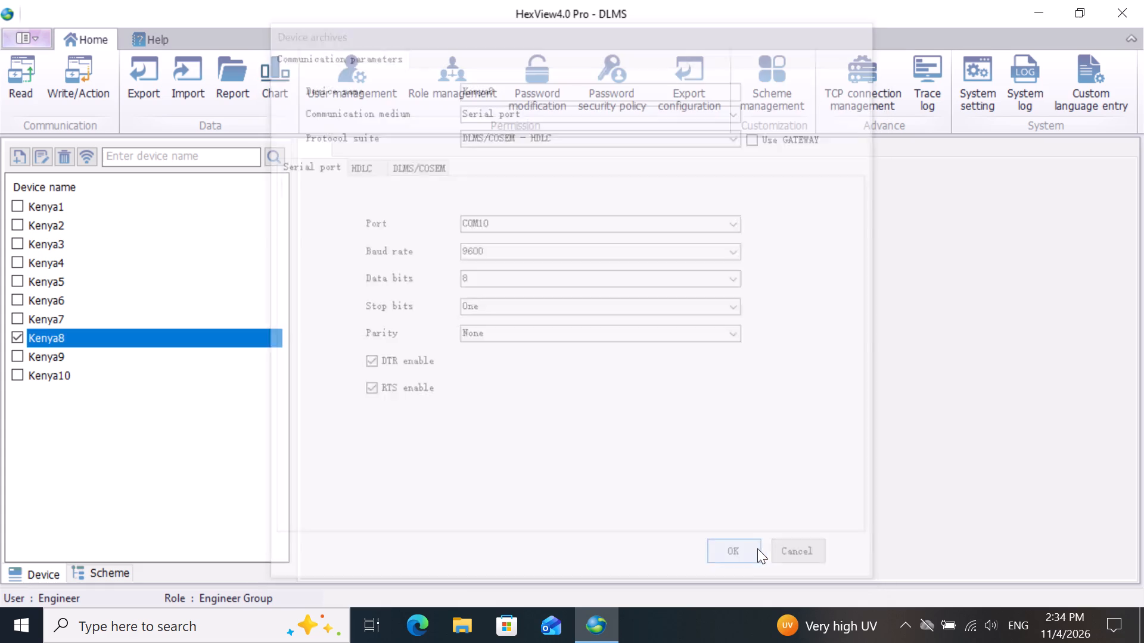
click(88, 82)
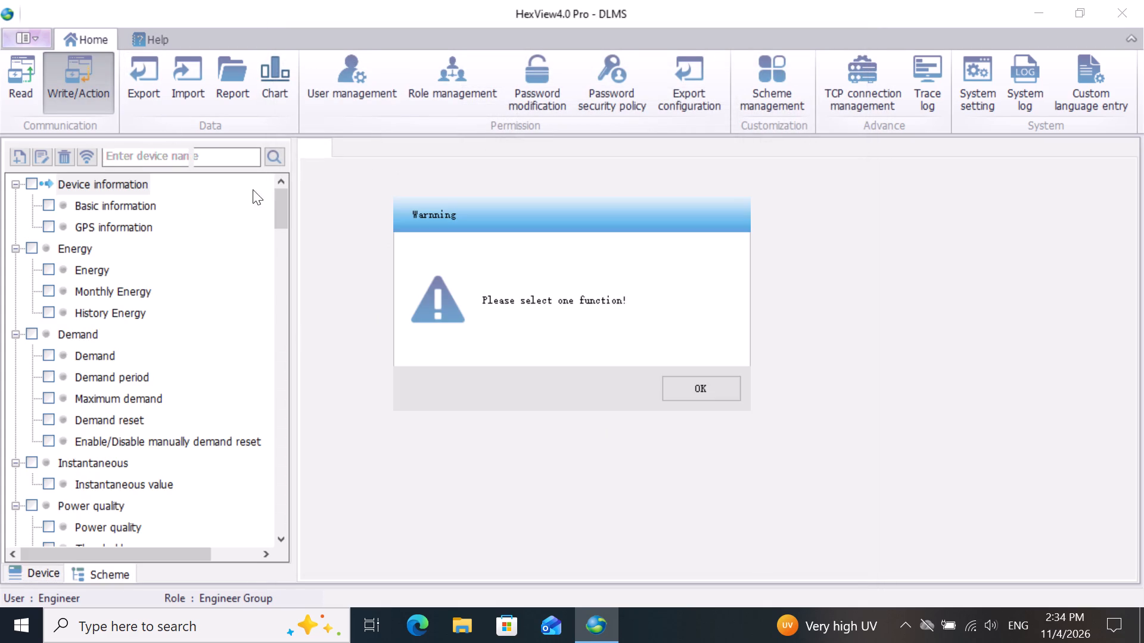
click(697, 398)
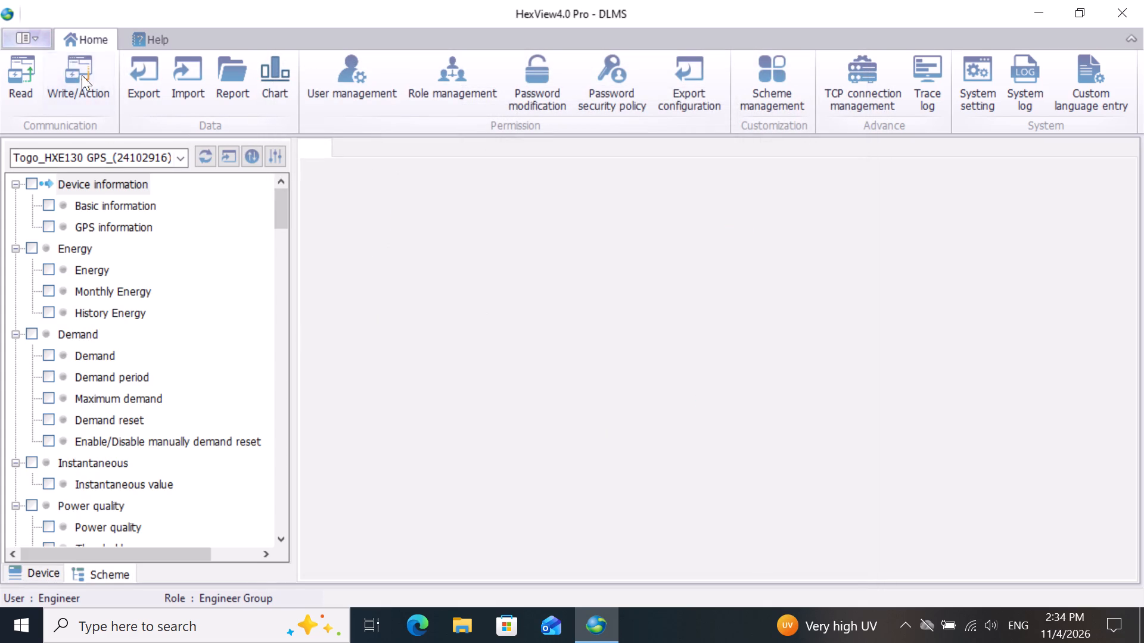
Tick the Upgrade function under Firmware upgrade in the scheme's function list and bring up its settings page.
click(90, 88)
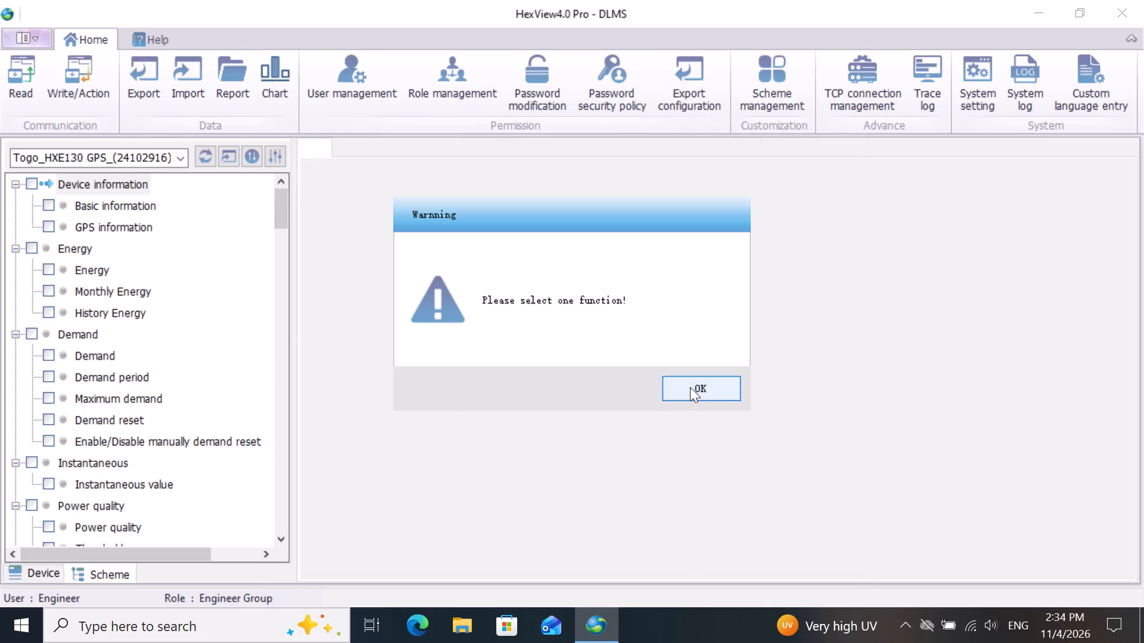
click(690, 387)
drag(77, 455, 65, 360)
scroll(65, 360, down, 5)
scroll(65, 360, up, 1)
scroll(65, 360, down, 20)
scroll(65, 360, down, 14)
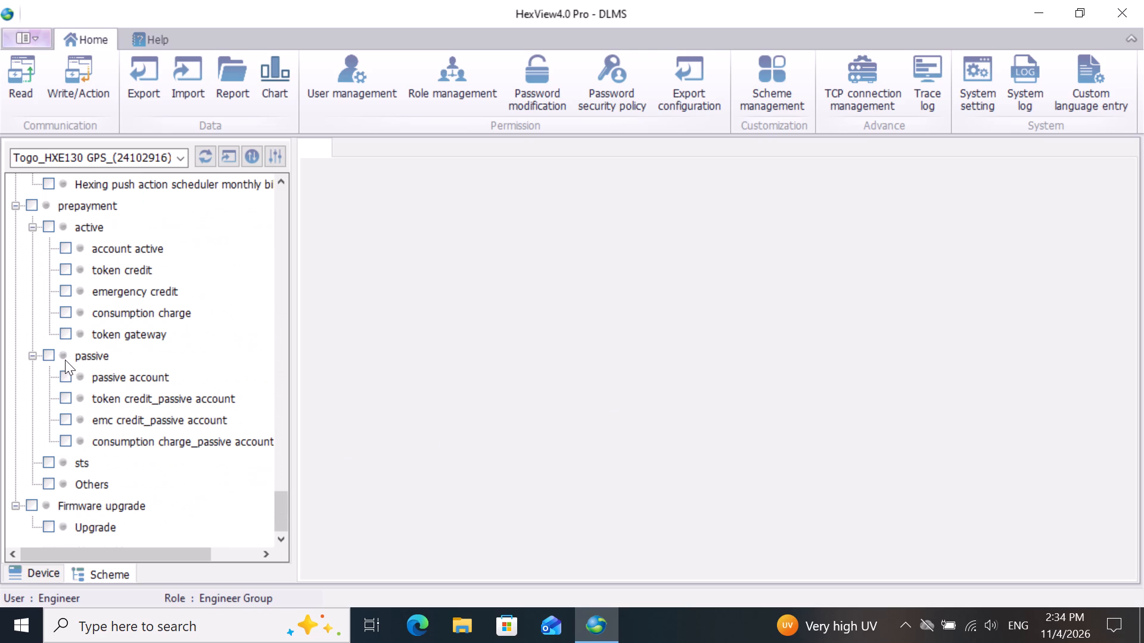
drag(32, 507, 63, 526)
double_click(63, 526)
click(925, 202)
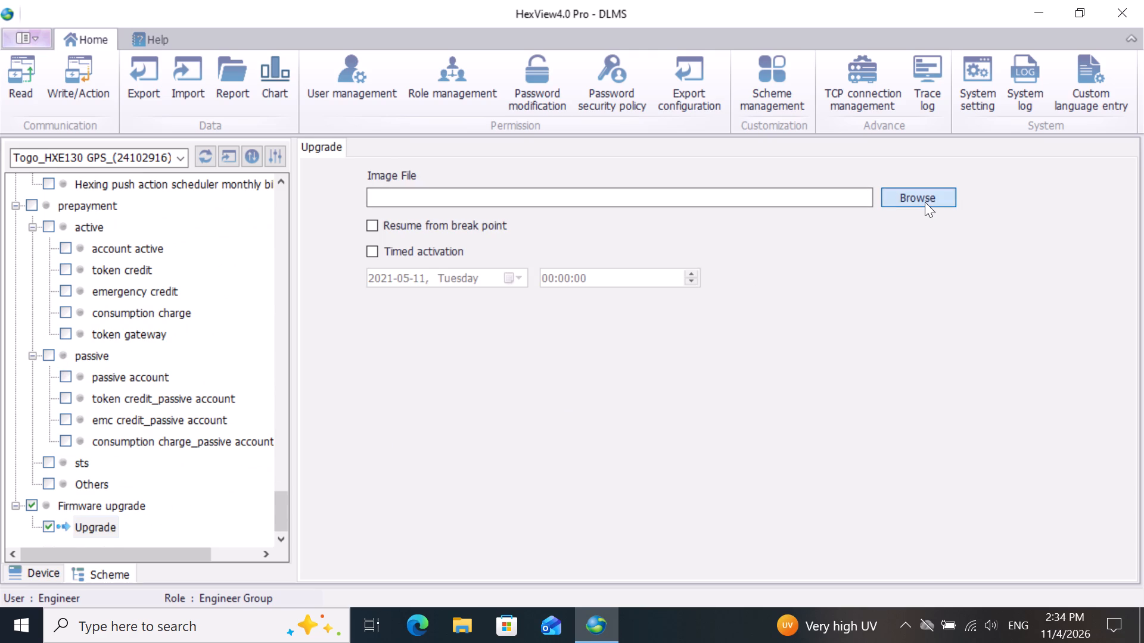
click(358, 127)
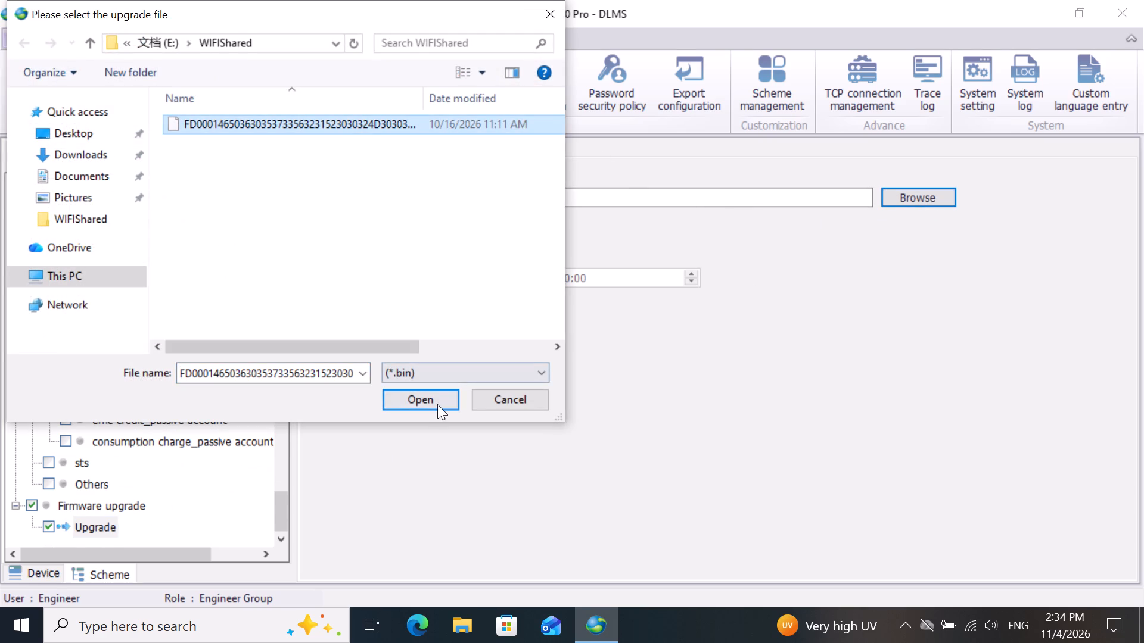
click(437, 405)
click(76, 59)
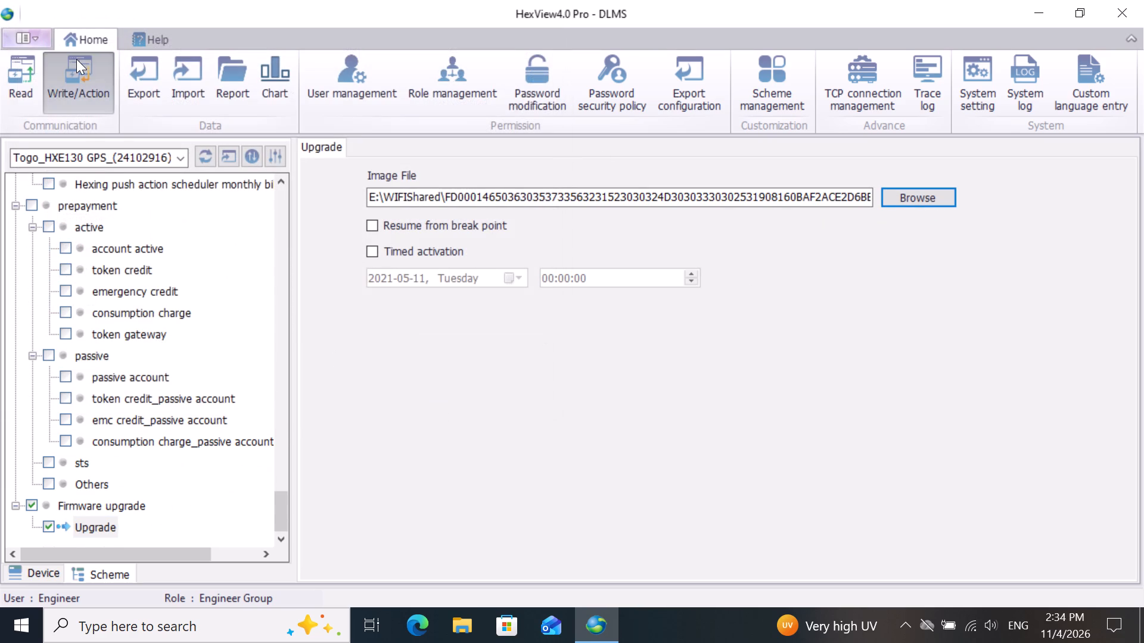
Switch to the empty virtual desktop Desktop 9.
key(super+Tab)
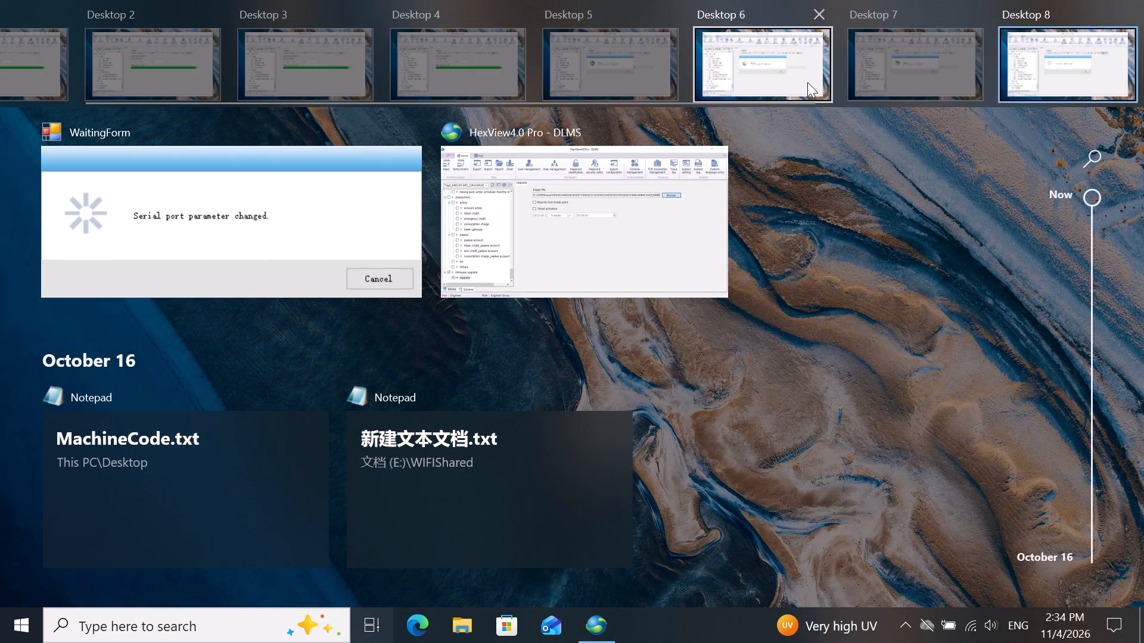
scroll(807, 82, left, 9)
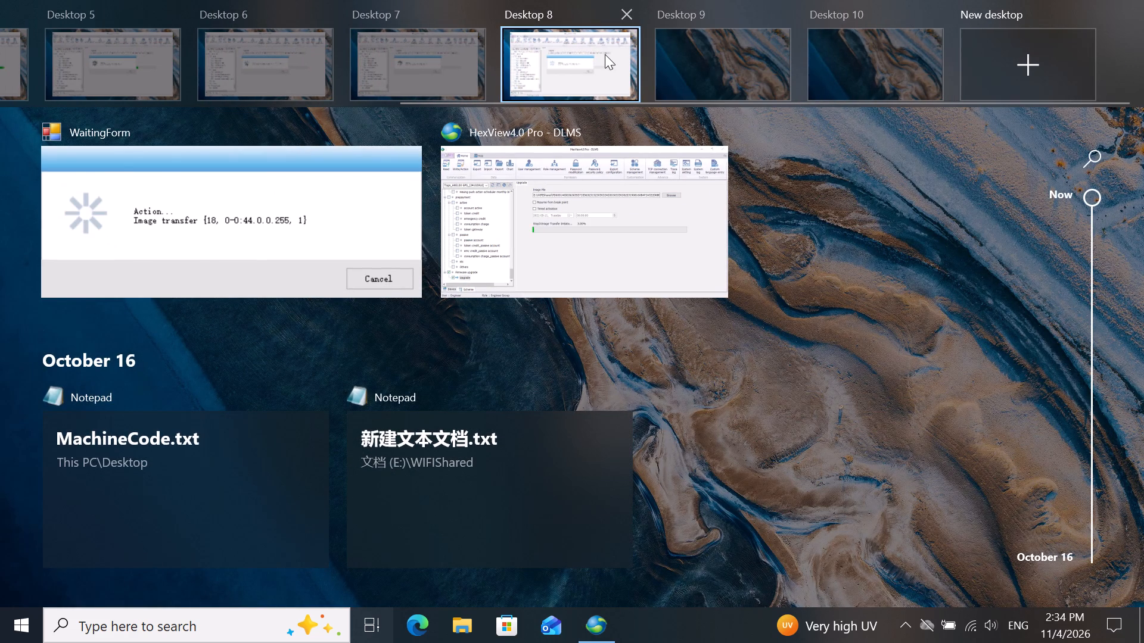
click(714, 51)
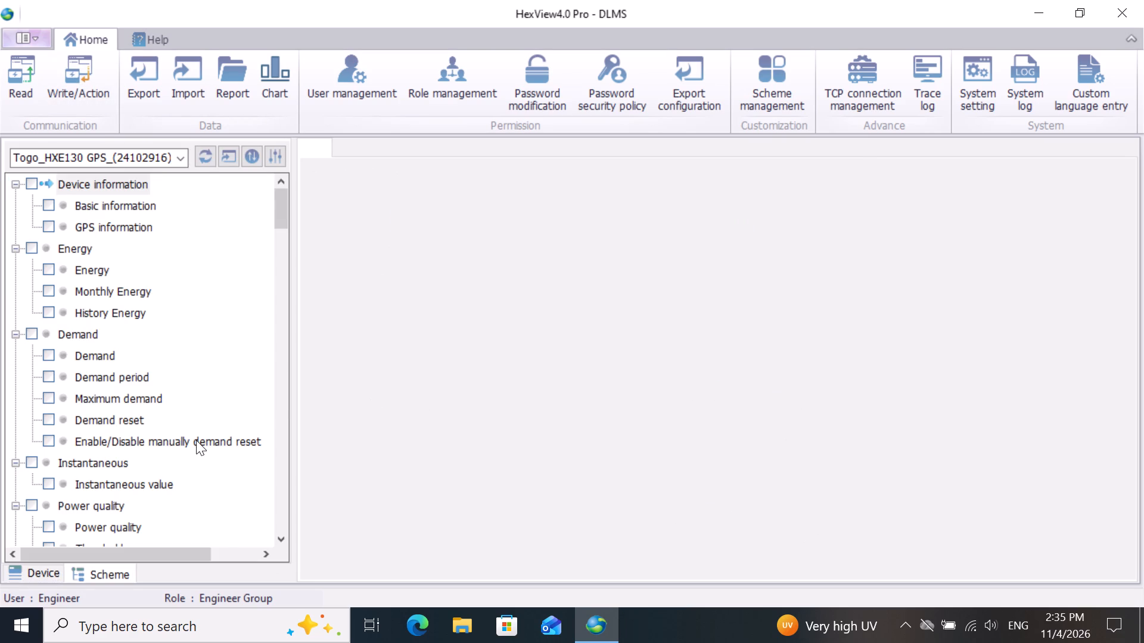
Enable the Firmware upgrade function in this session's scheme and open its Upgrade page.
scroll(196, 440, down, 10)
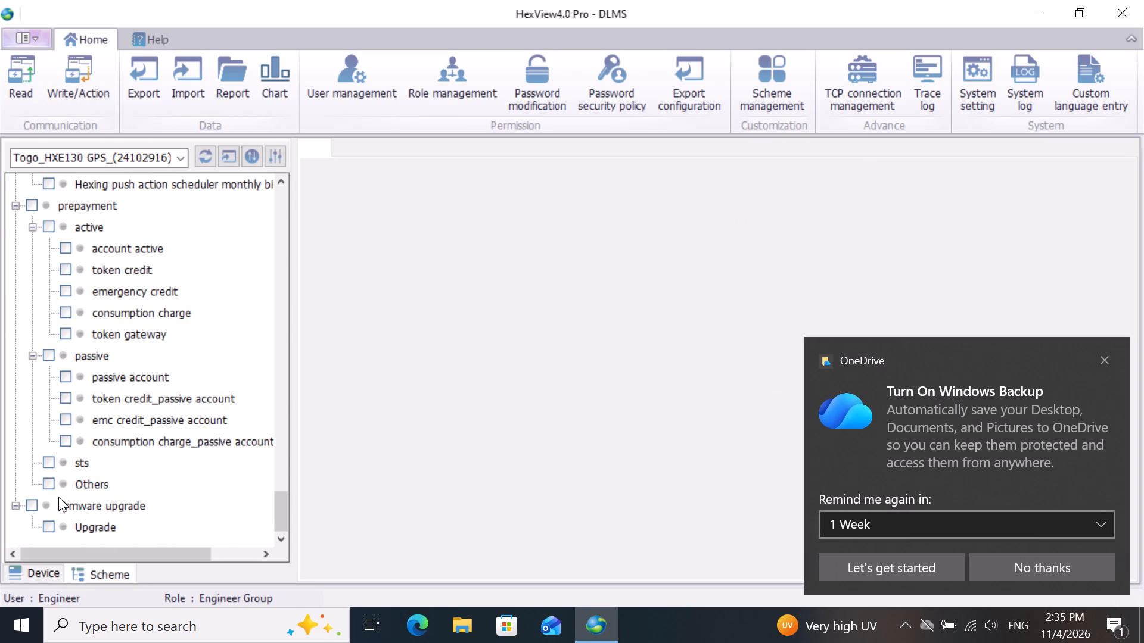
click(29, 507)
double_click(62, 526)
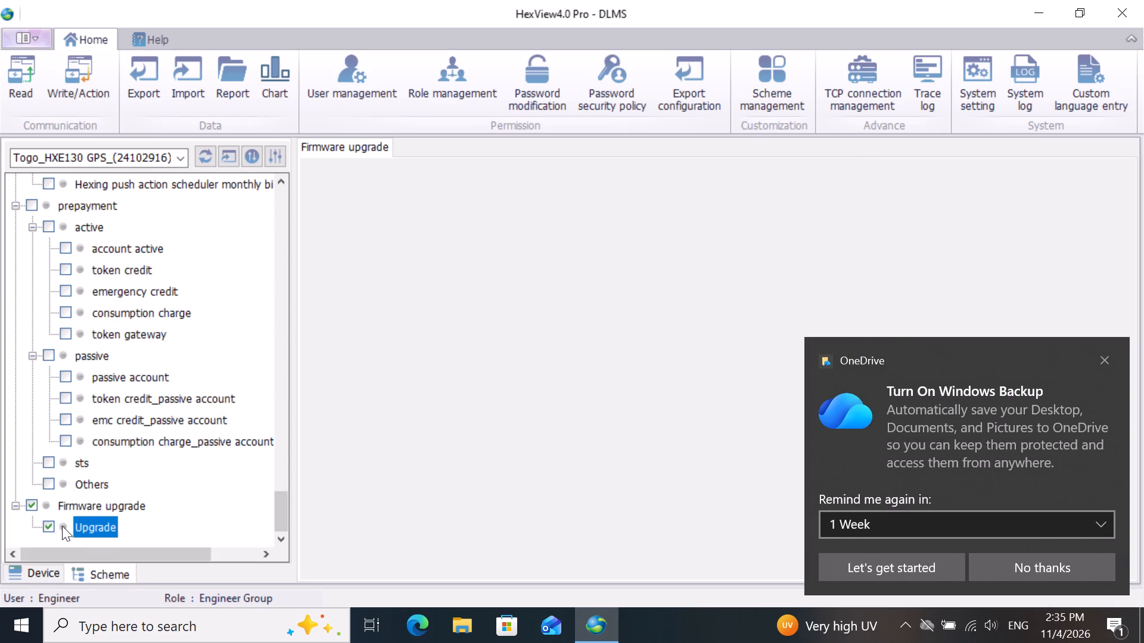
Load the .bin image file from E:\WIFIShared and start the firmware upgrade in this session.
click(927, 203)
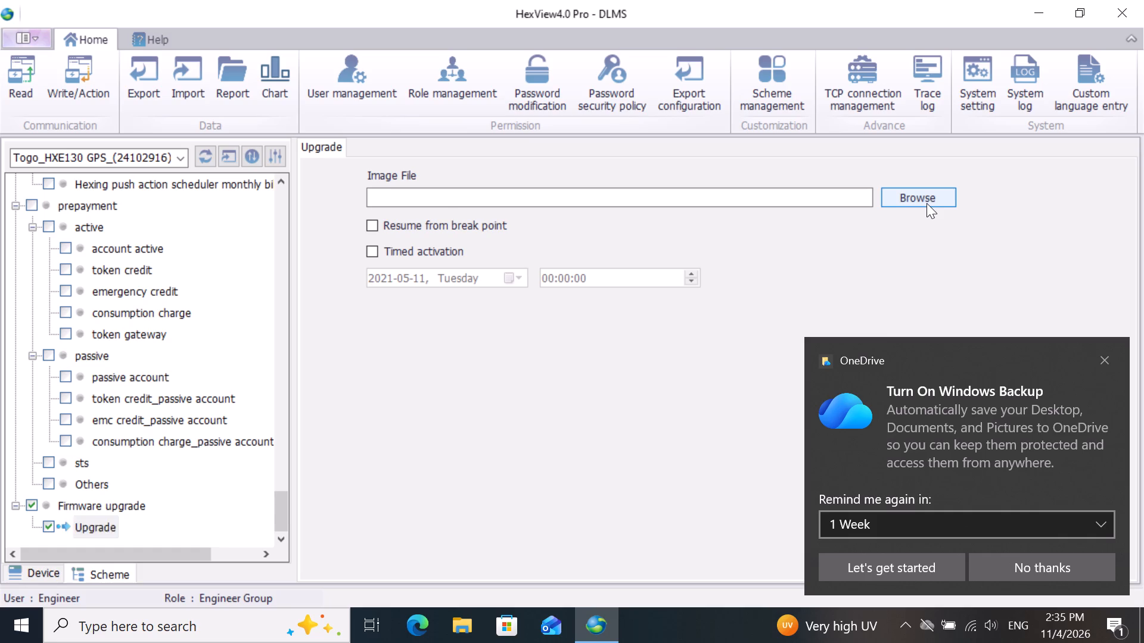
click(337, 131)
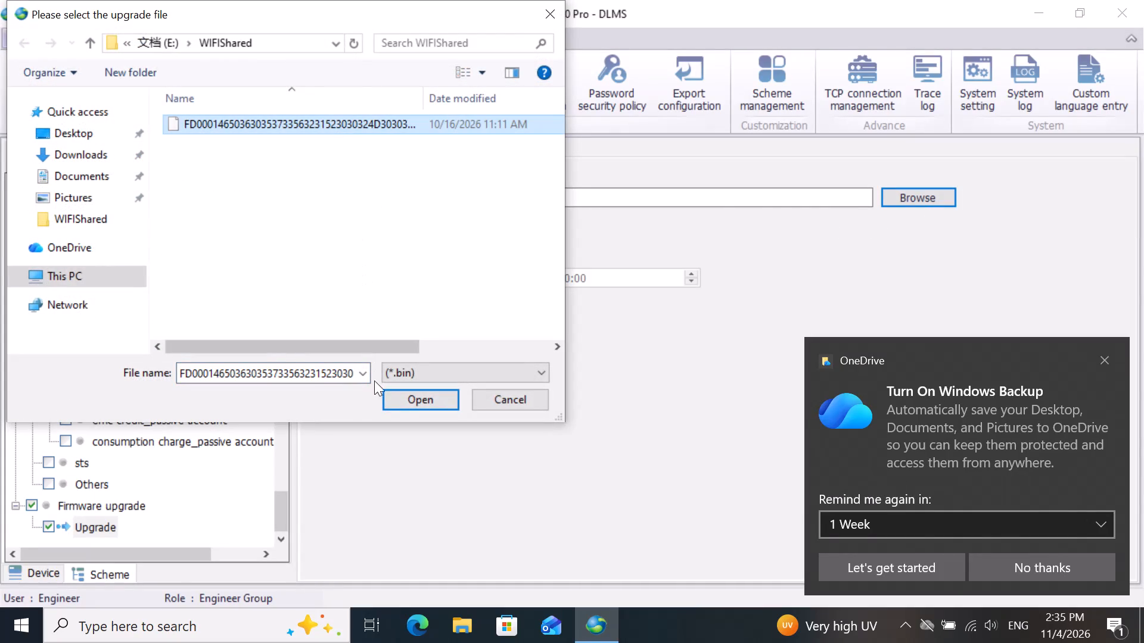
click(413, 395)
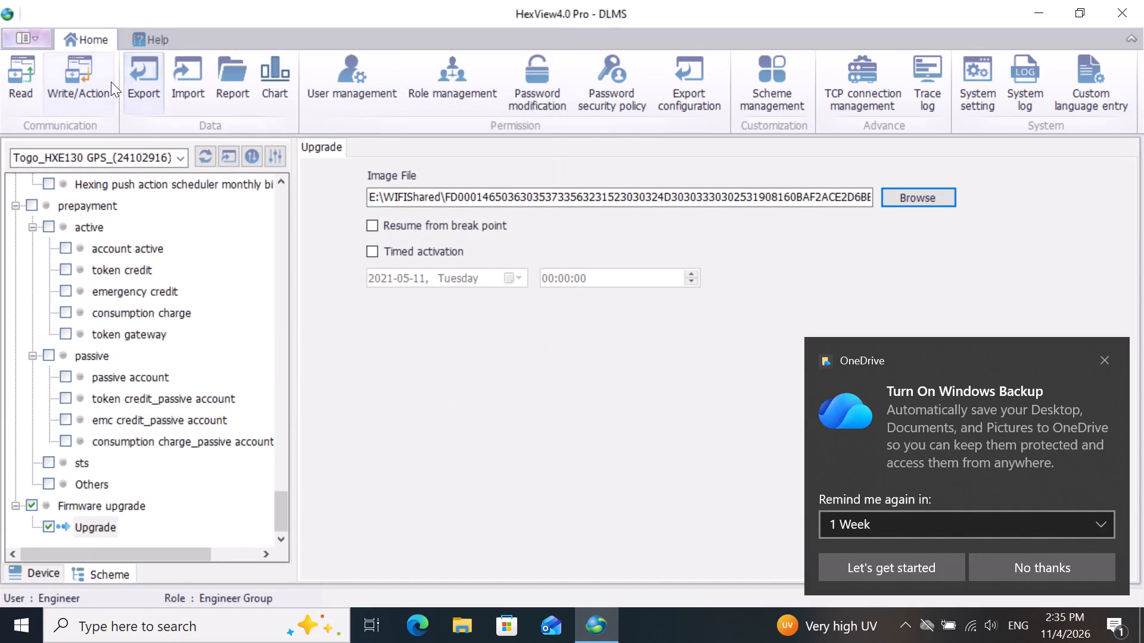
click(111, 82)
Switch from Desktop 9 to the empty virtual Desktop 10.
key(super+Tab)
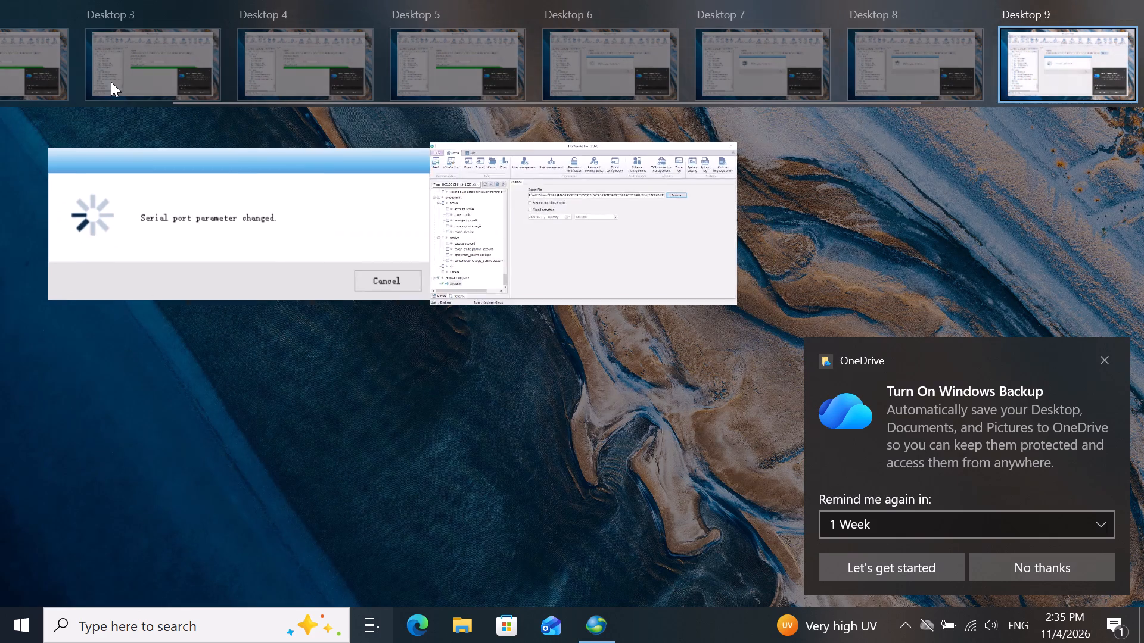
scroll(975, 49, left, 15)
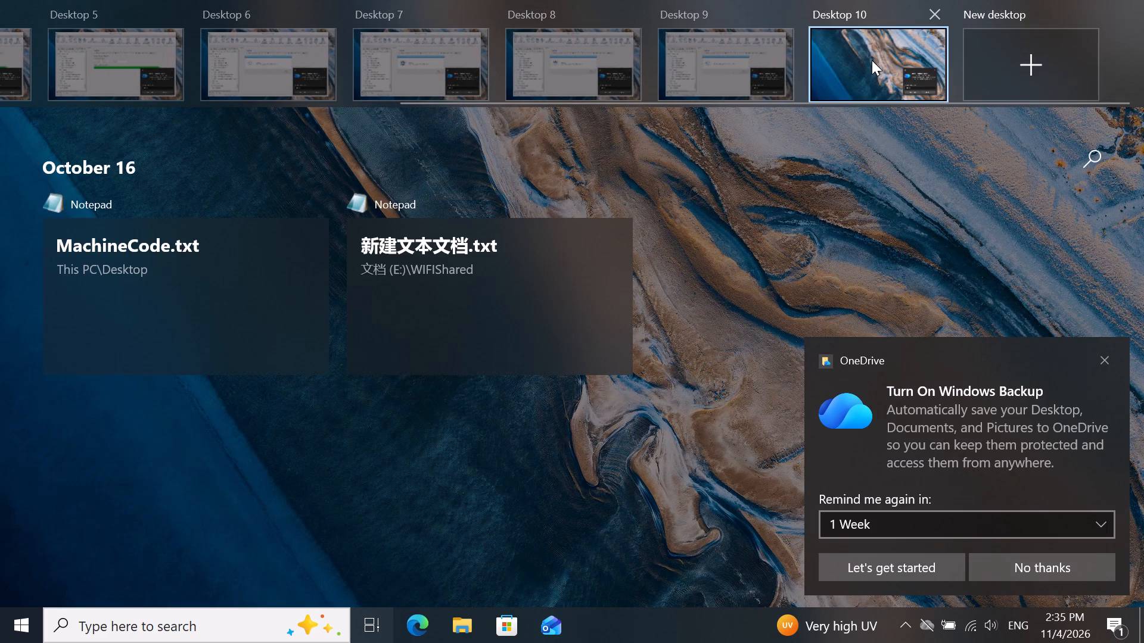
click(871, 60)
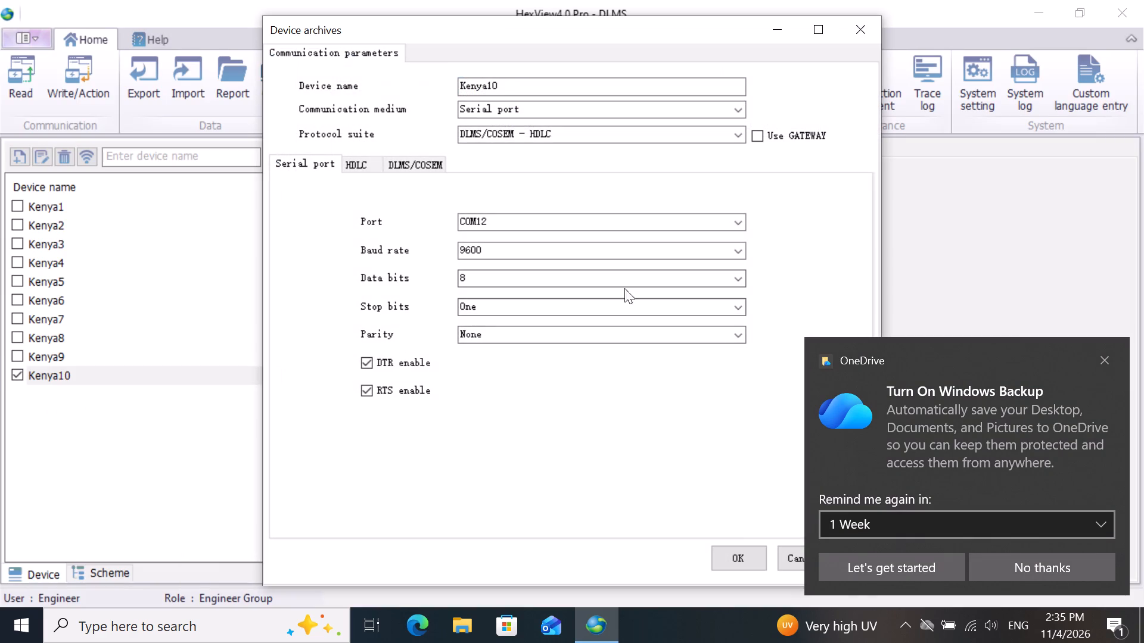
Accept Kenya10's existing communication parameters in the device archive and bring up the scheme's function list.
click(759, 561)
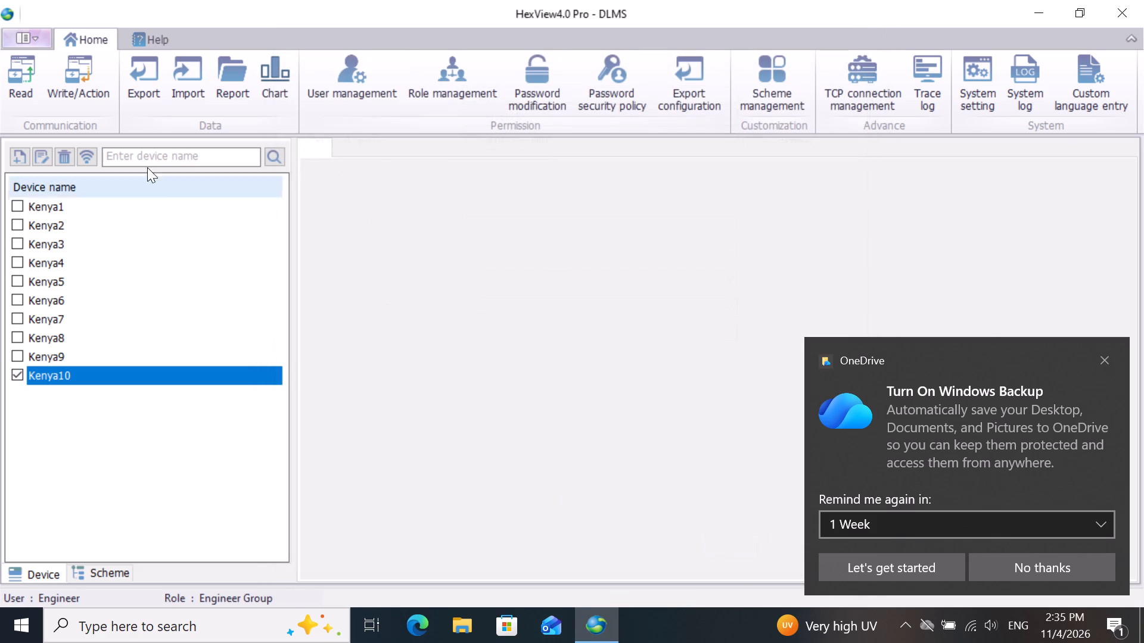
click(95, 73)
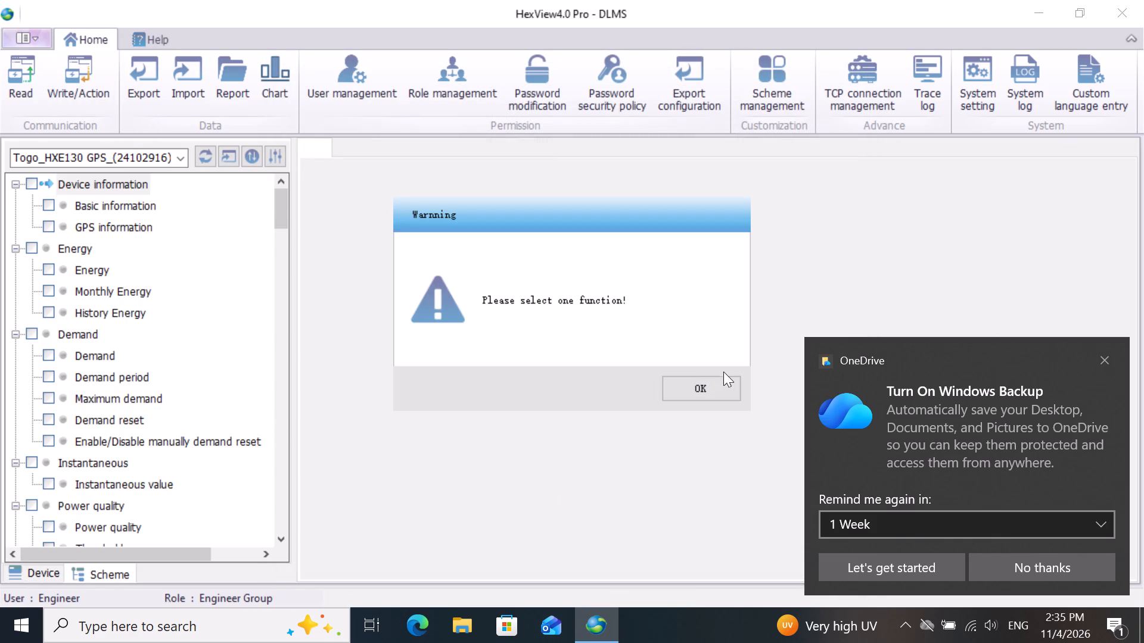
click(716, 392)
Enable the Firmware upgrade function in the scheme for Kenya10 and open its Upgrade page.
scroll(44, 475, down, 11)
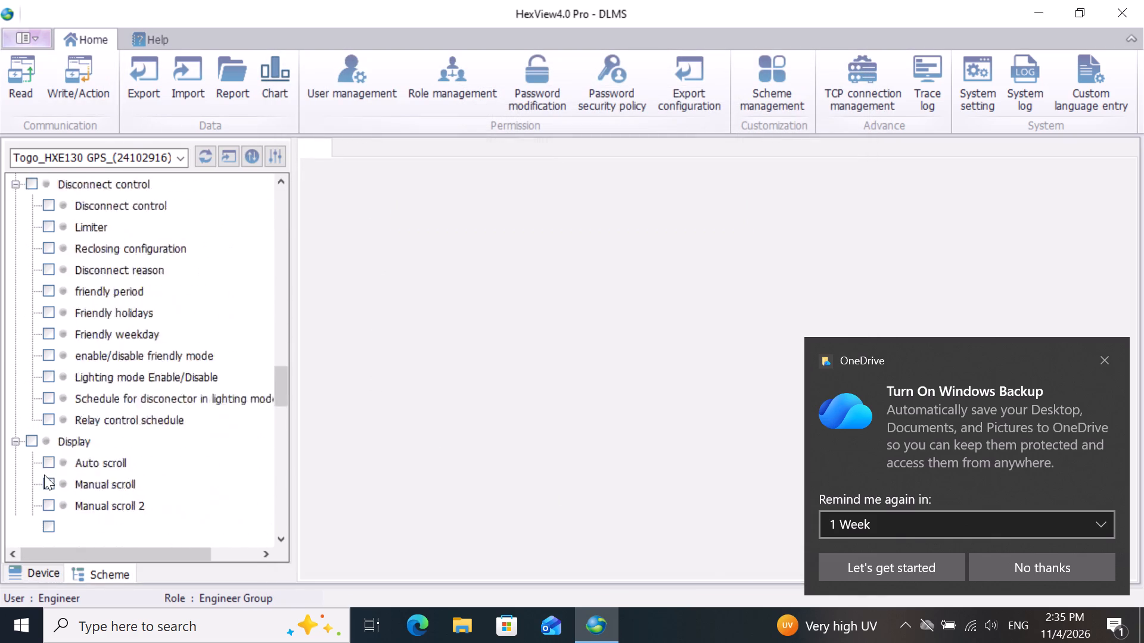
scroll(44, 475, down, 7)
drag(32, 504, 62, 525)
double_click(62, 525)
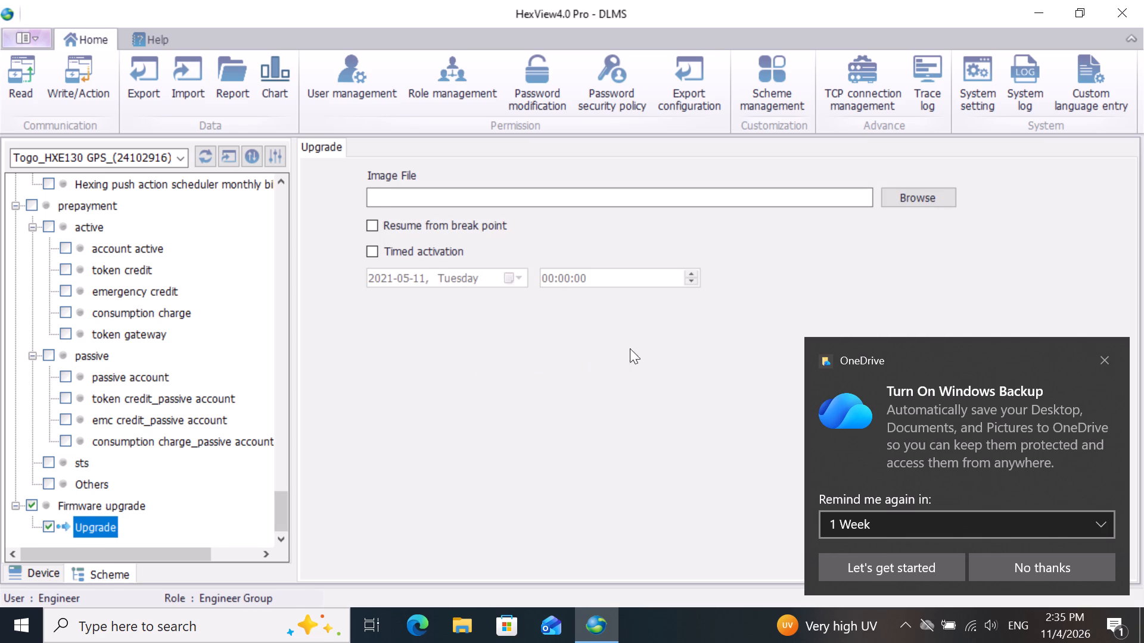
Load the .bin image file from E:\WIFIShared and start the firmware upgrade on Kenya10.
click(912, 195)
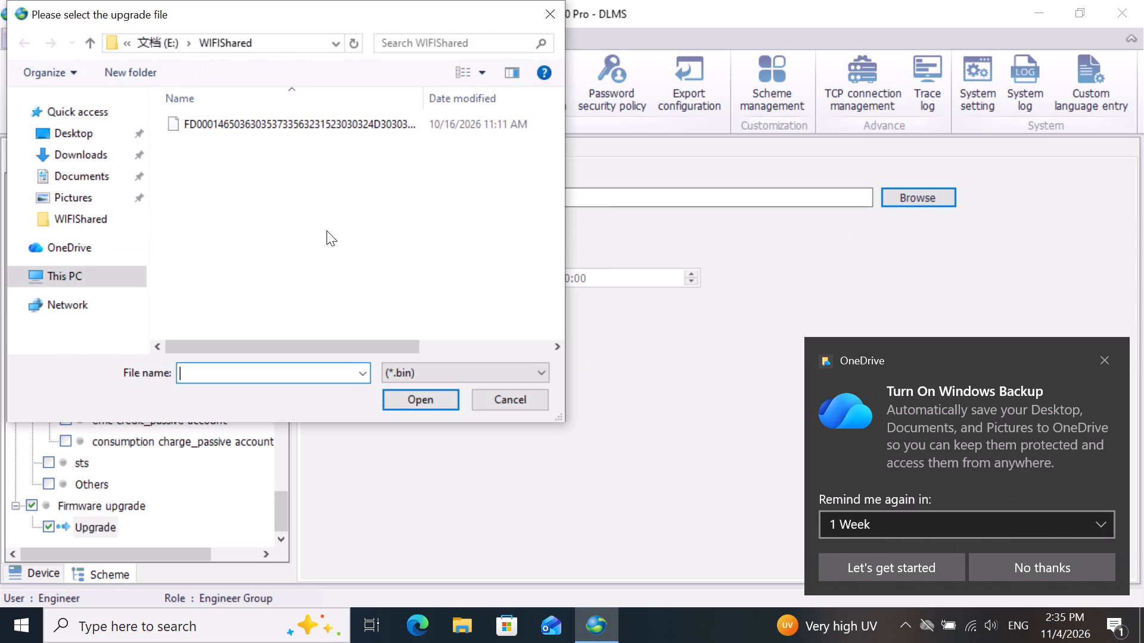
click(306, 124)
click(433, 399)
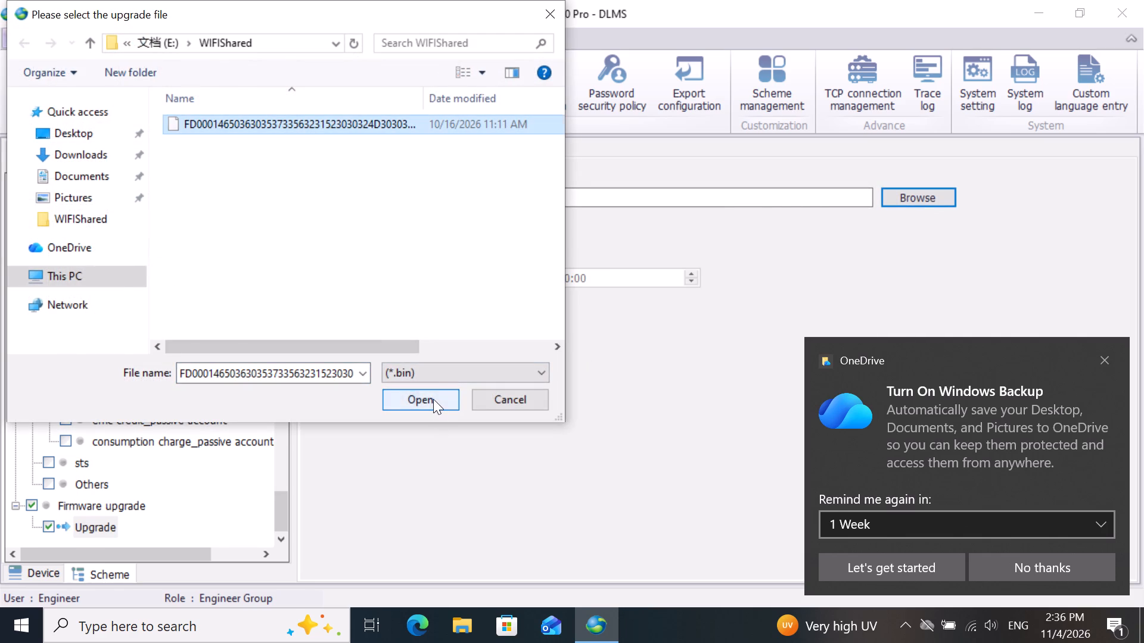
click(76, 88)
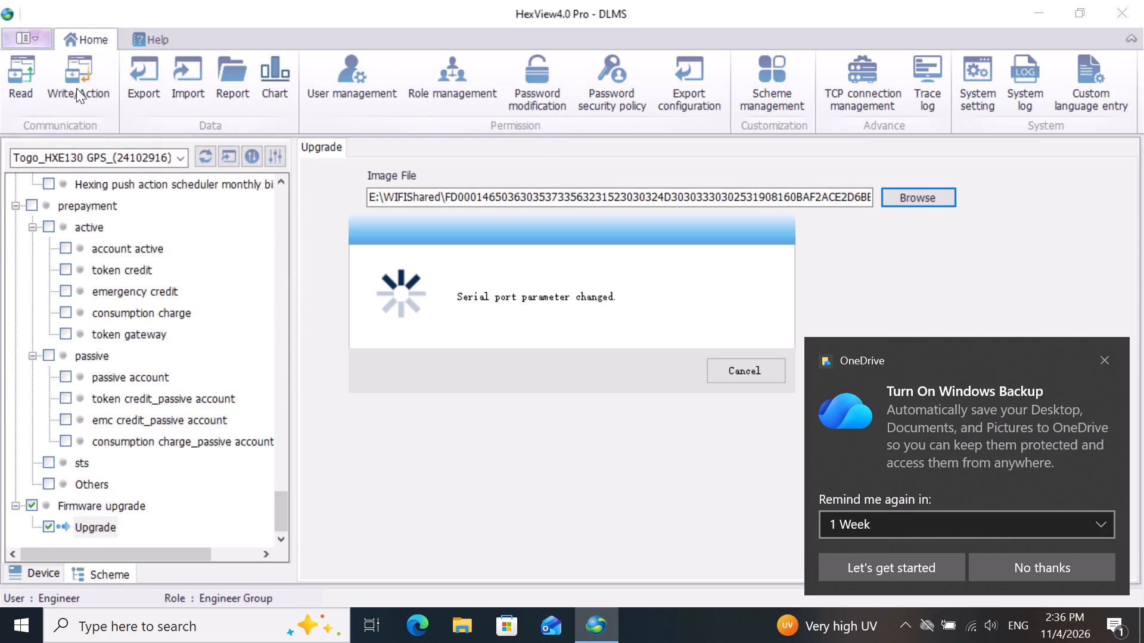
Check the firmware upgrade sessions across the virtual desktops in the desktop overview.
key(super+Tab)
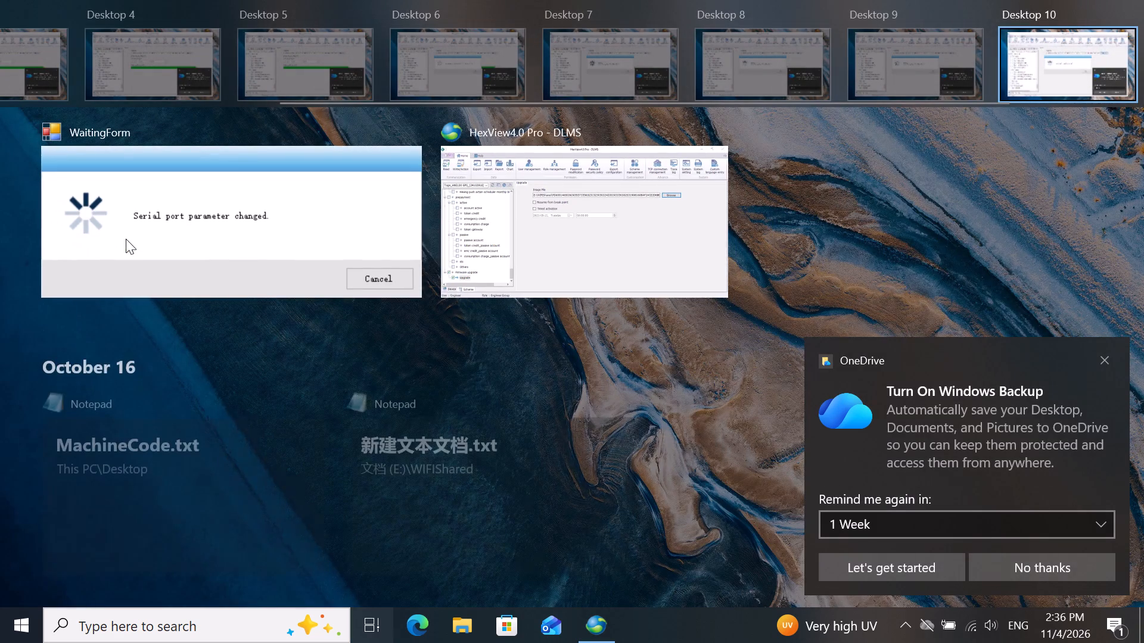
scroll(793, 65, left, 8)
scroll(793, 65, right, 8)
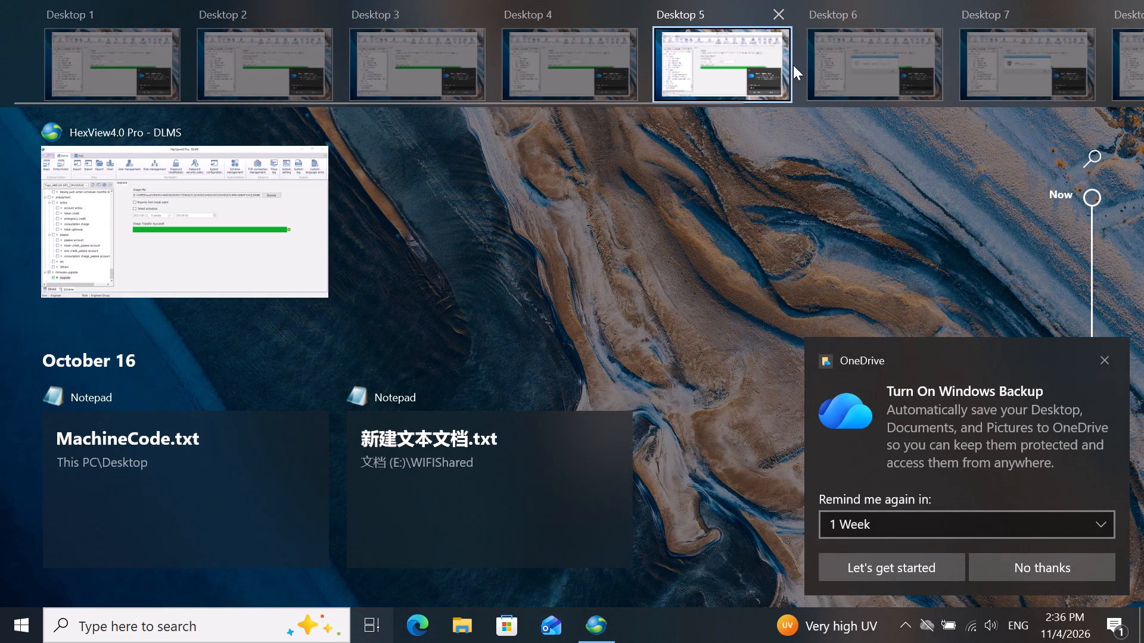
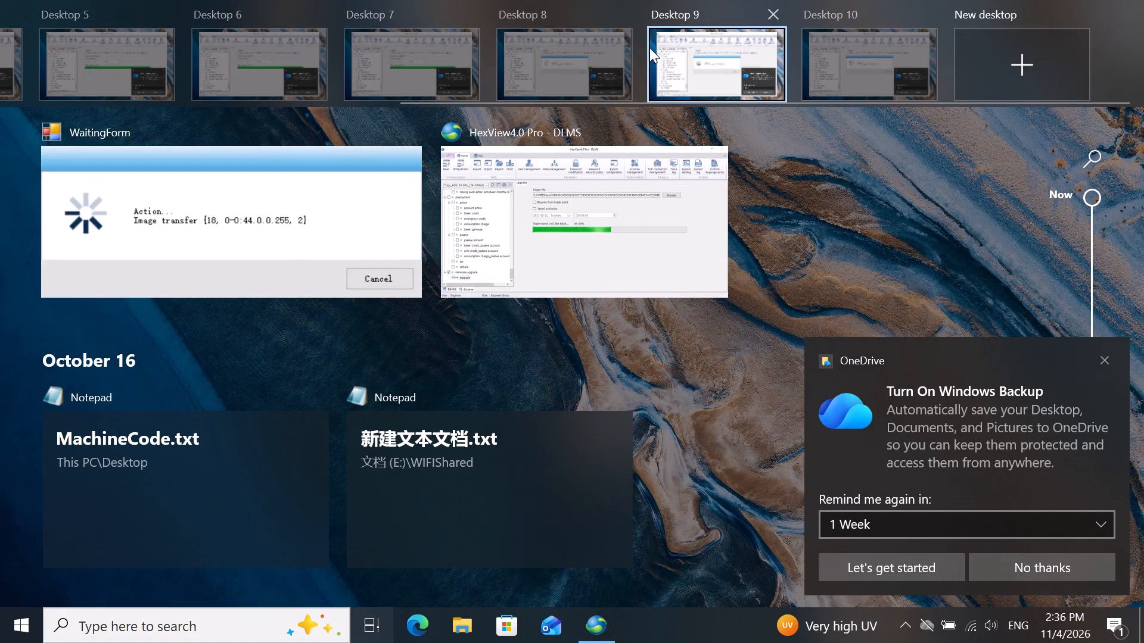
Switch to Desktop 8 to check the progress of its firmware upgrade session.
click(565, 76)
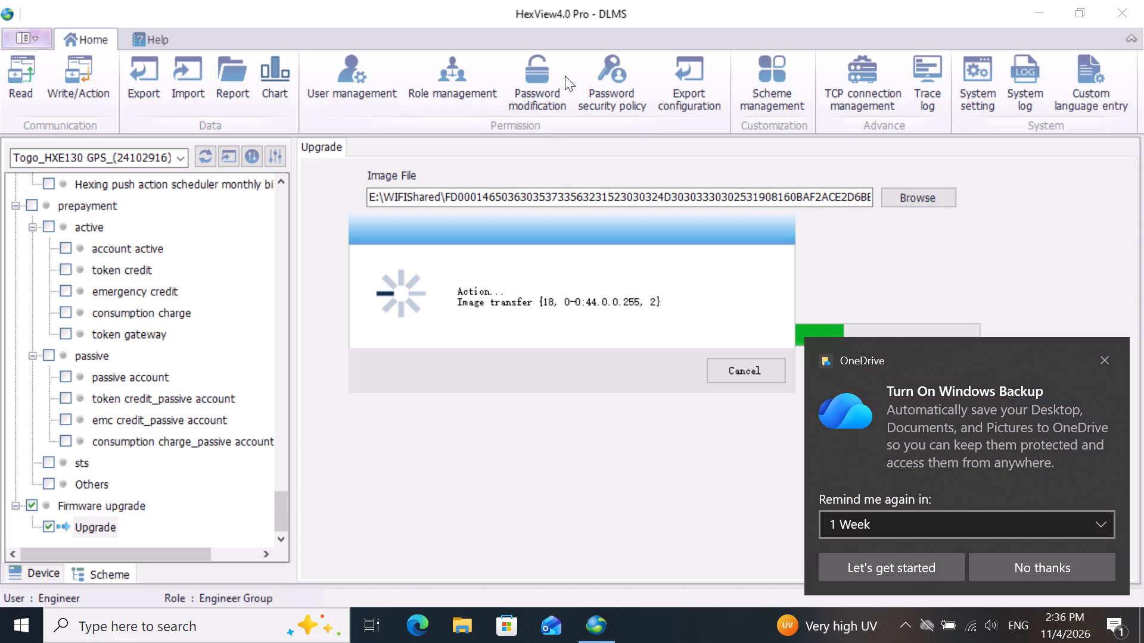
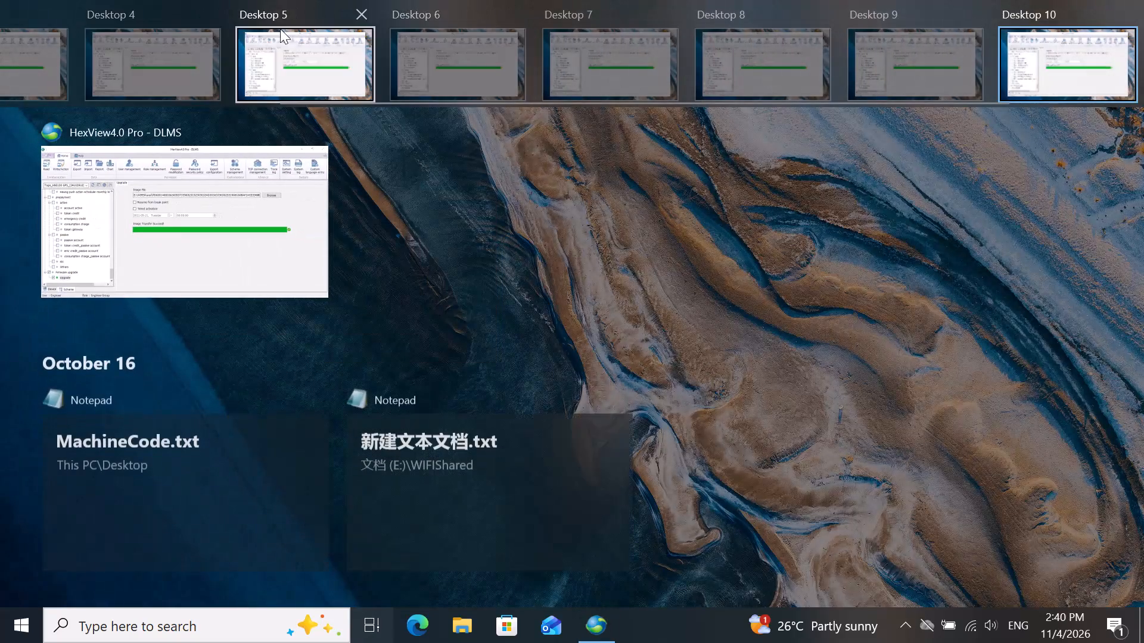
Switch to Desktop 1 and start a new firmware upgrade run in its HexView4.0 Pro session.
scroll(281, 33, right, 9)
click(124, 27)
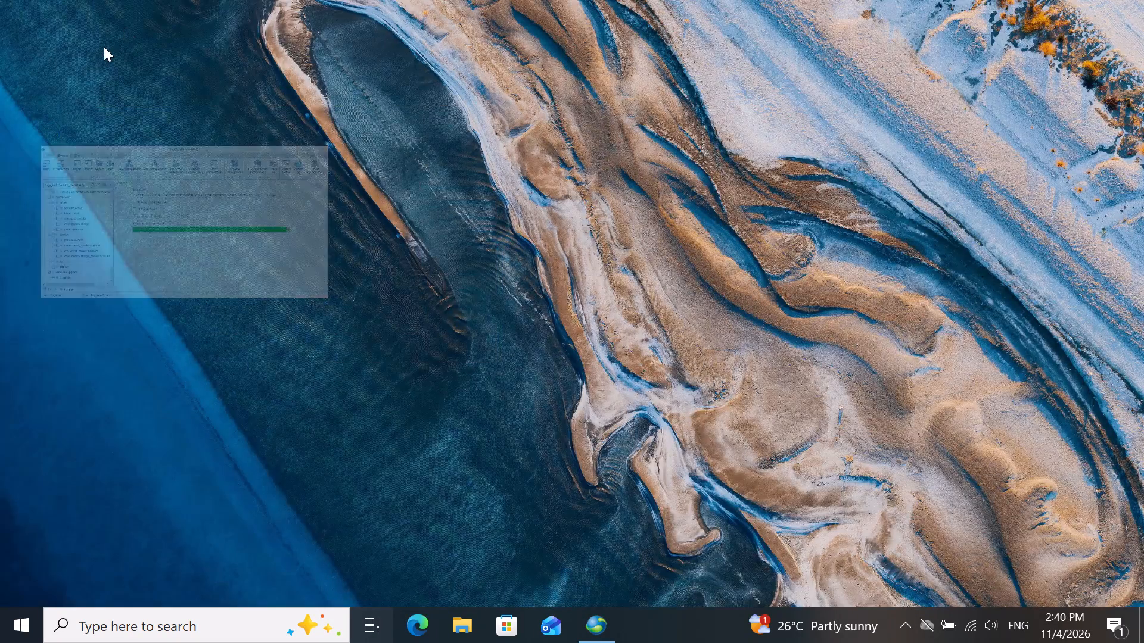
click(69, 60)
Switch to Desktop 2 and start a new firmware upgrade run in its HexView4.0 Pro session.
key(super+Tab)
click(271, 58)
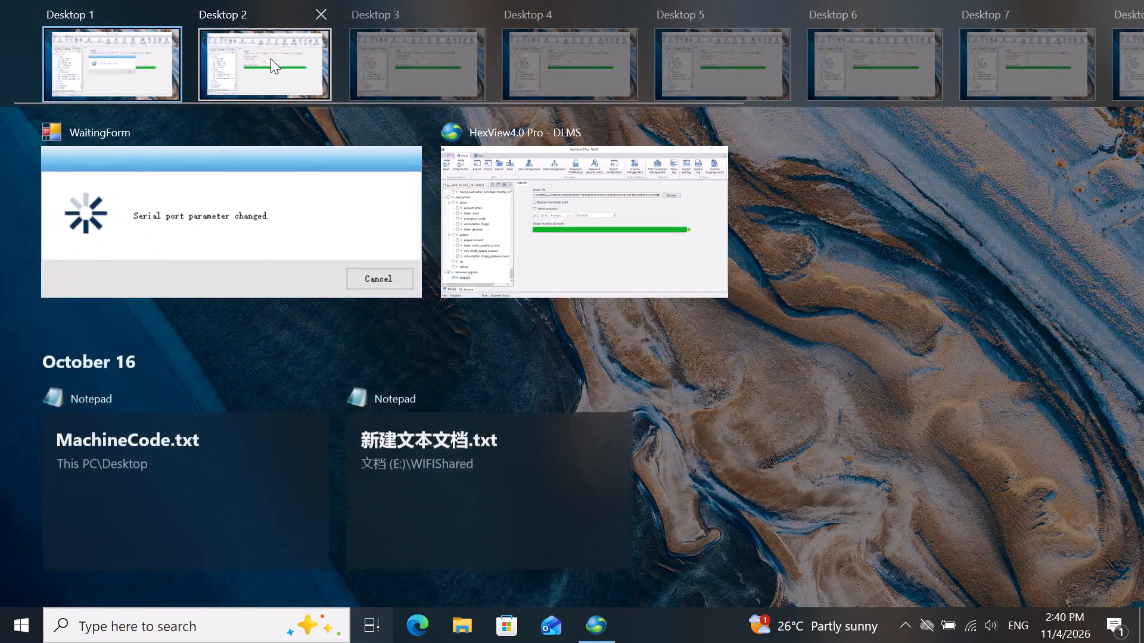
click(76, 83)
Switch to Desktop 3 and start a new firmware upgrade run in its HexView4.0 Pro session.
key(super+Tab)
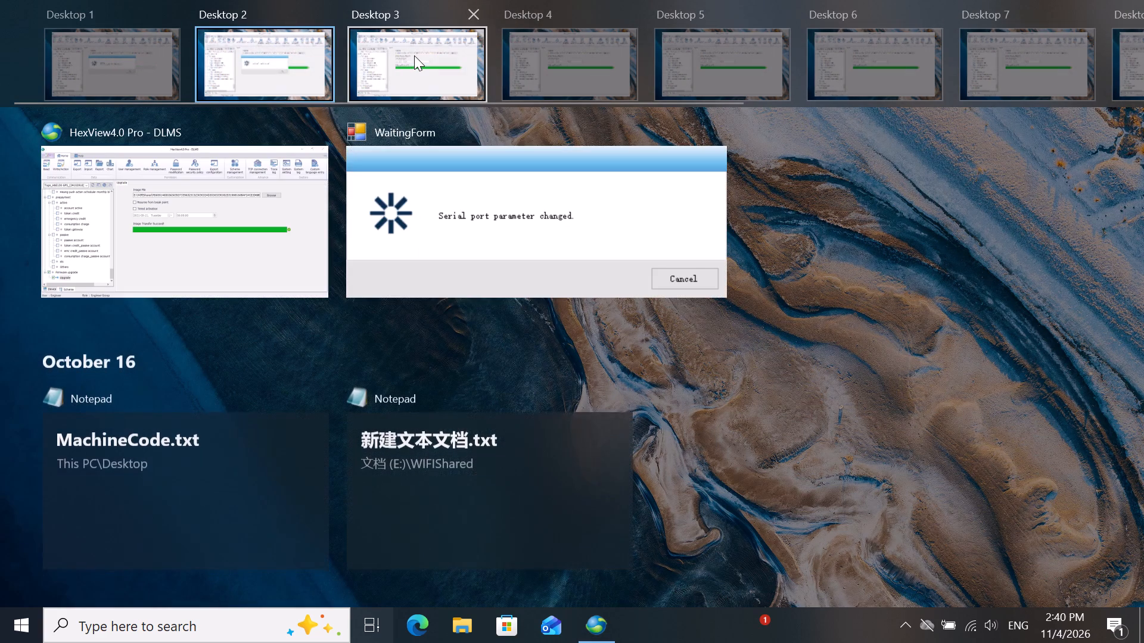
click(259, 213)
key(super+Tab)
key(Tab)
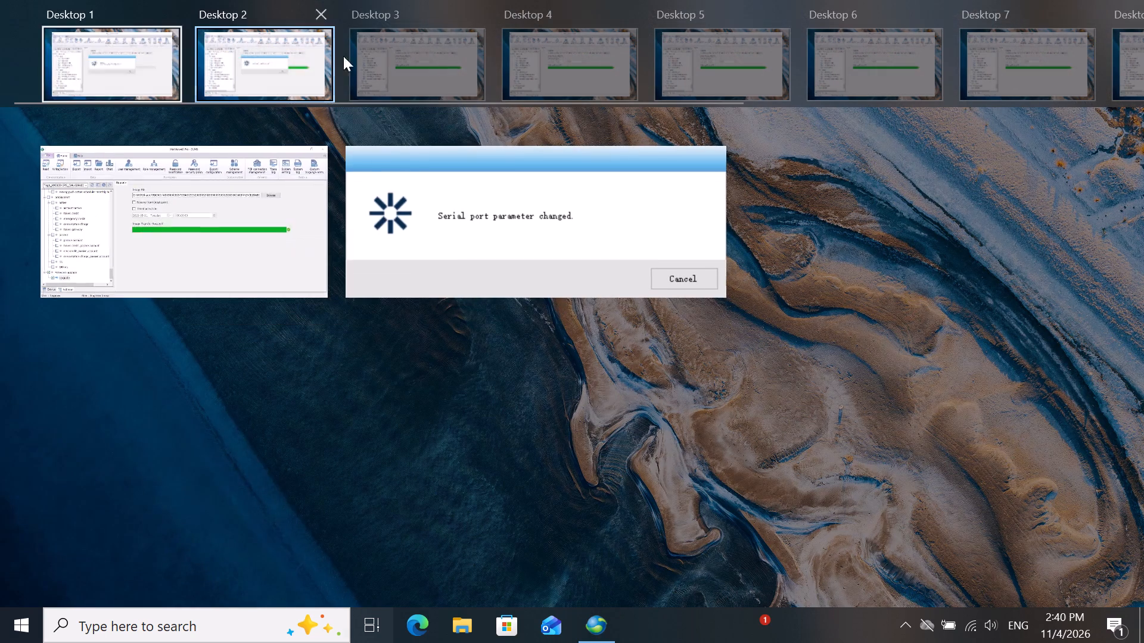
click(216, 169)
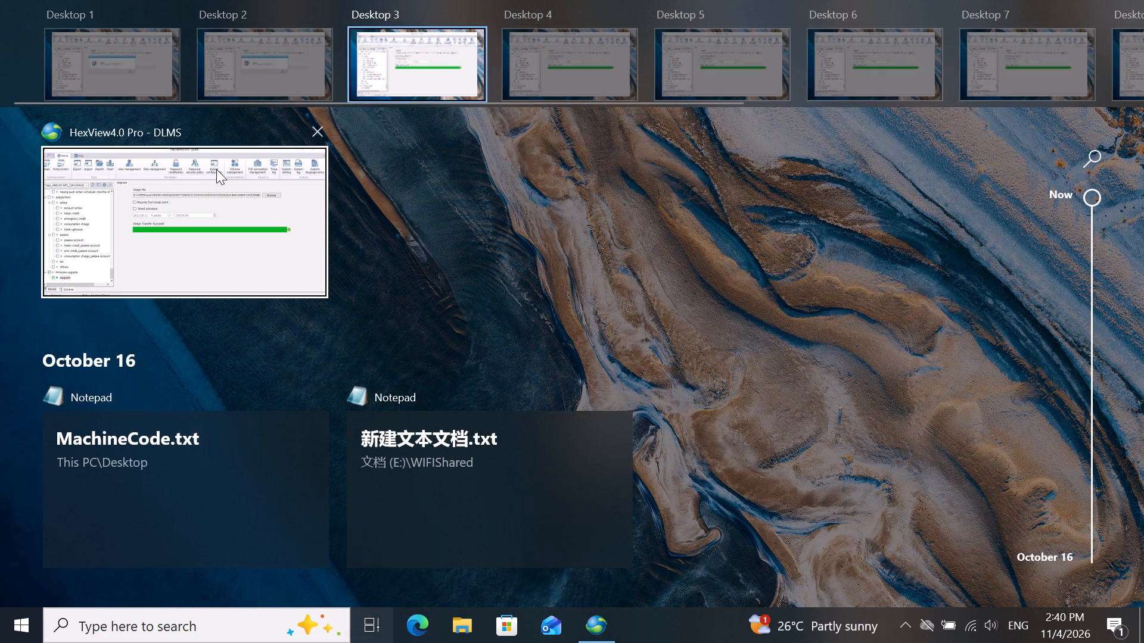
click(74, 76)
Switch from Desktop 3 to the HexView4.0 Pro session on Desktop 4.
key(super+Tab)
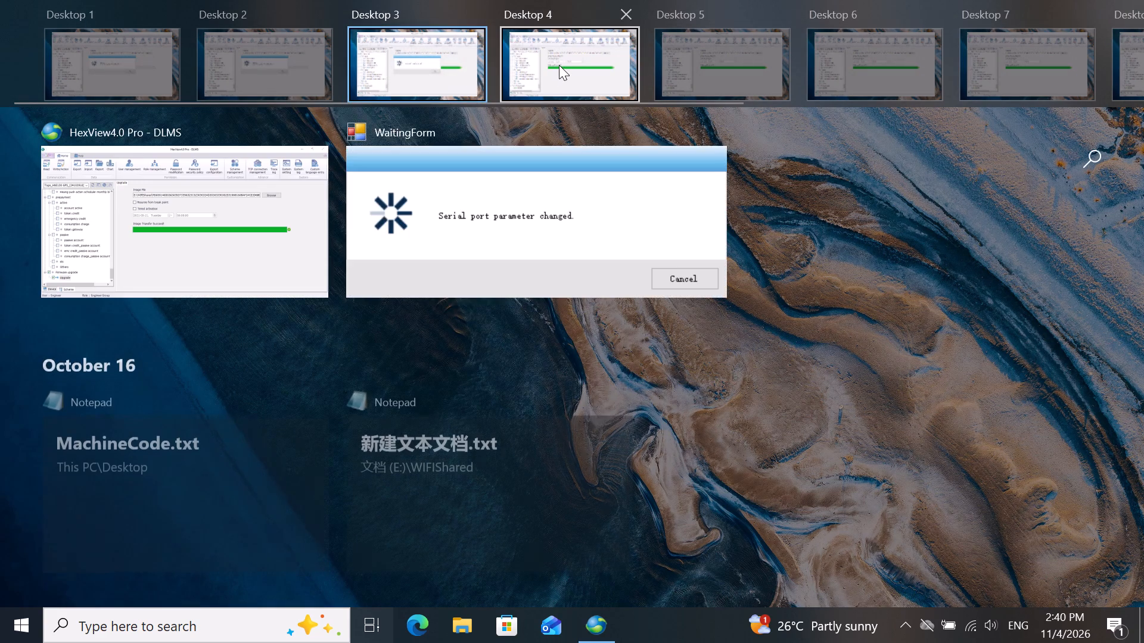
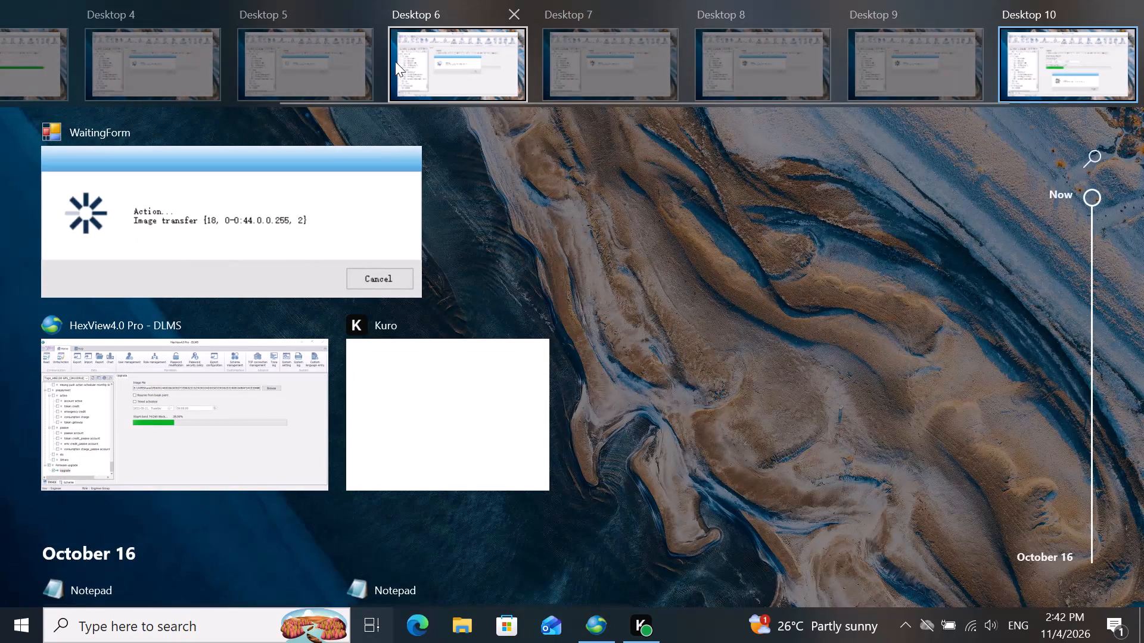
Check the HexView4.0 Pro firmware upgrade session on Desktop 1 in the virtual desktop overview.
scroll(394, 61, right, 10)
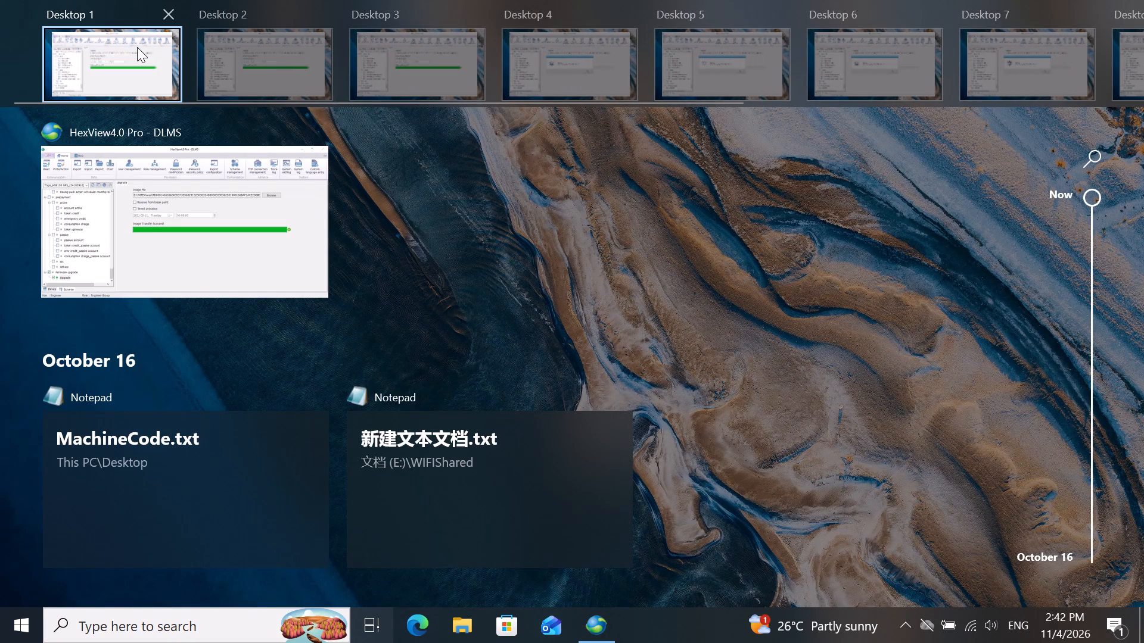